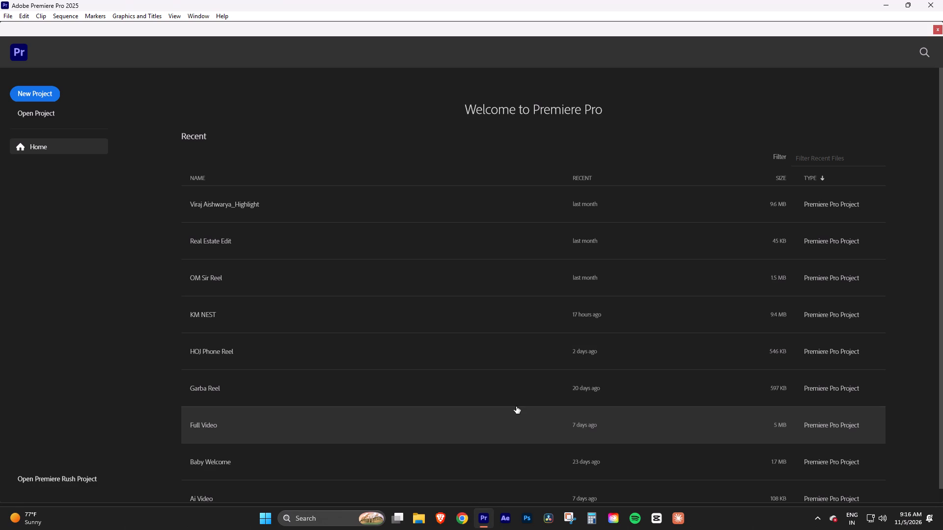
Open the recent project KM NEST and dismiss any error dialog that interrupts loading.
{"action": "scroll", "coordinate": [241, 369], "scroll_direction": "down", "scroll_amount": 4}
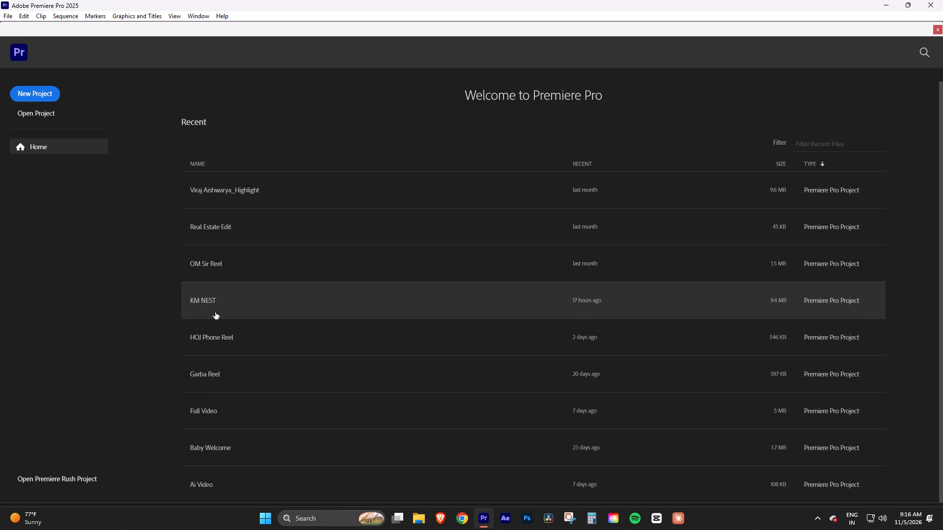
{"action": "left_click", "coordinate": [209, 301]}
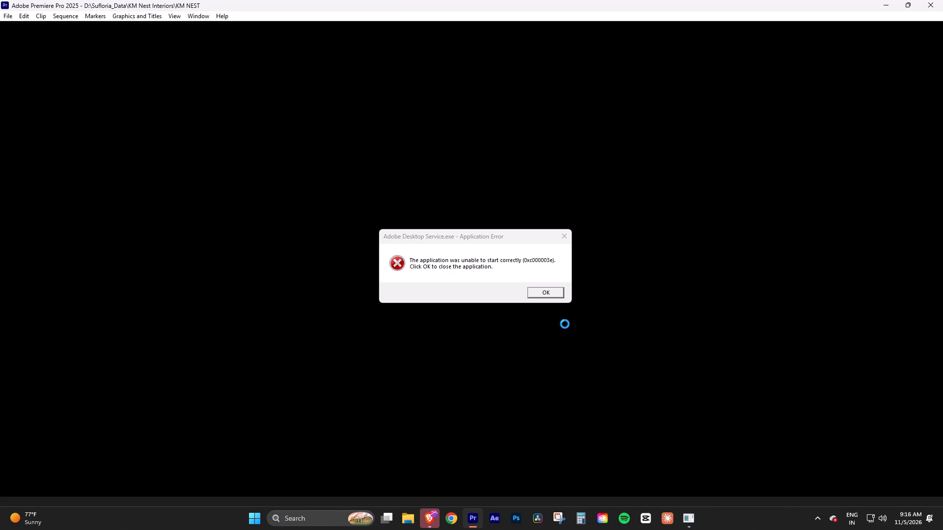
{"action": "left_click", "coordinate": [544, 294]}
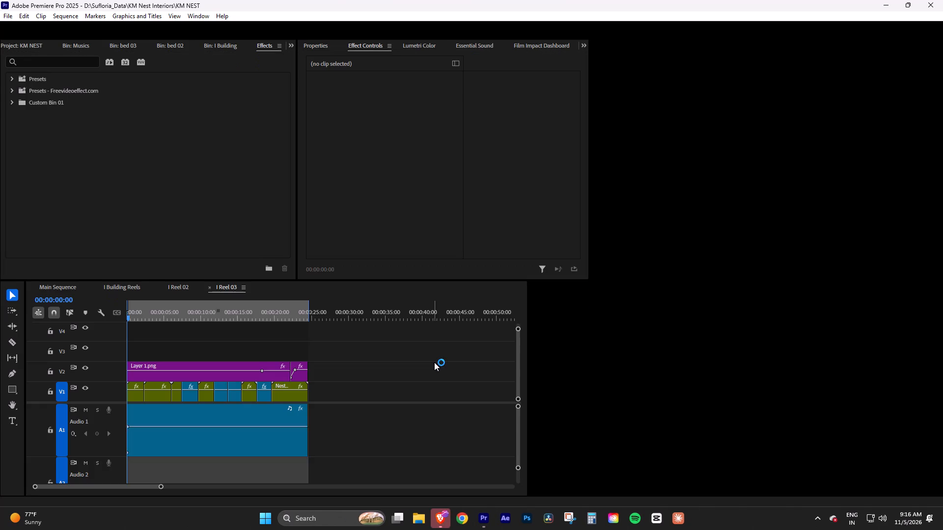
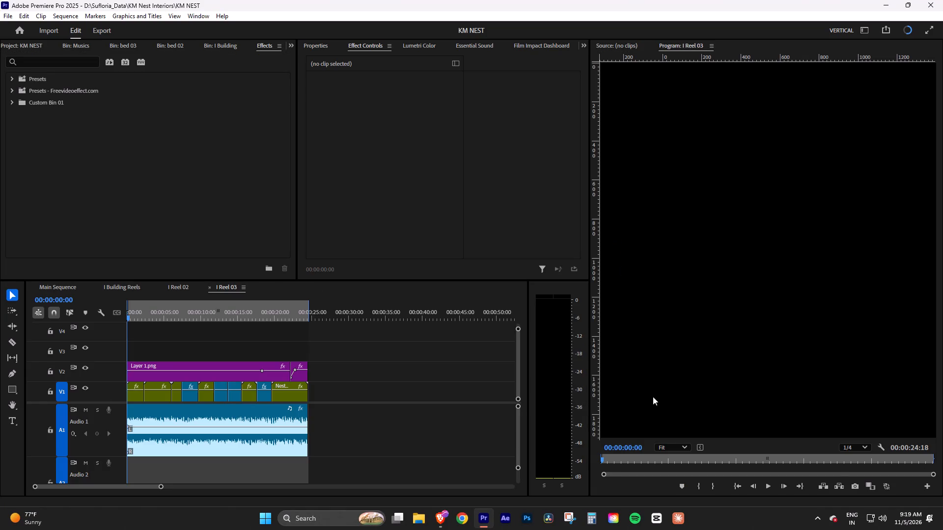
Switch from the KM NEST project to the Windows desktop.
{"action": "left_click", "coordinate": [942, 529]}
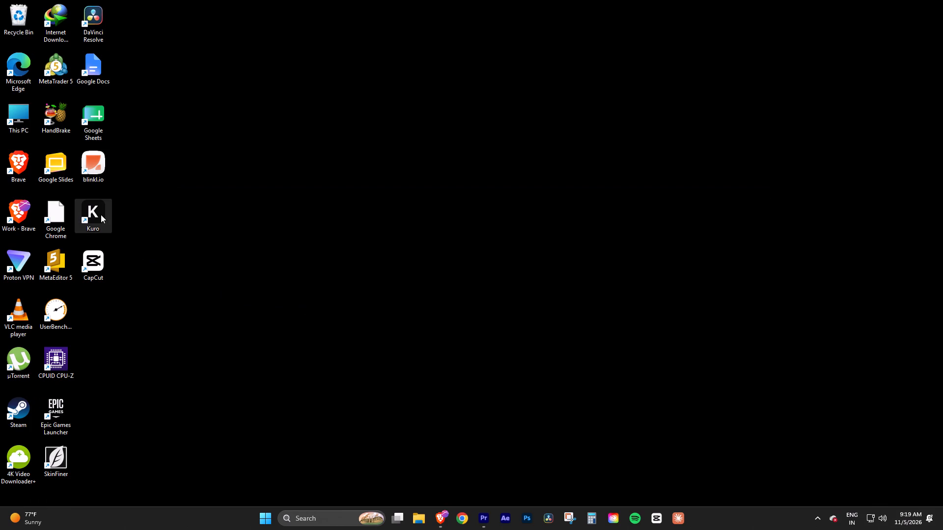
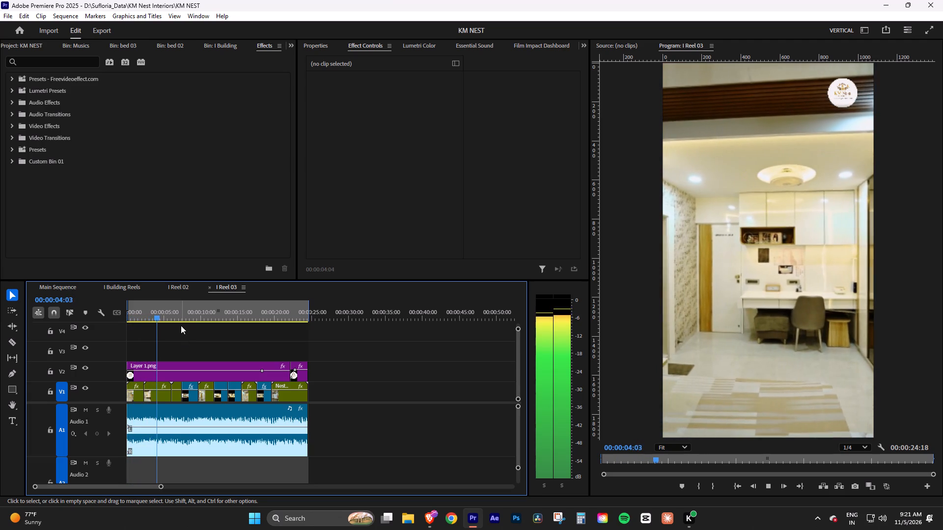
Preview the I Reel 03 sequence, skipping ahead through its first half and playing on to the closing bedroom shot.
{"action": "left_click_drag", "start_coordinate": [171, 319], "coordinate": [181, 319]}
{"action": "key", "text": "space"}
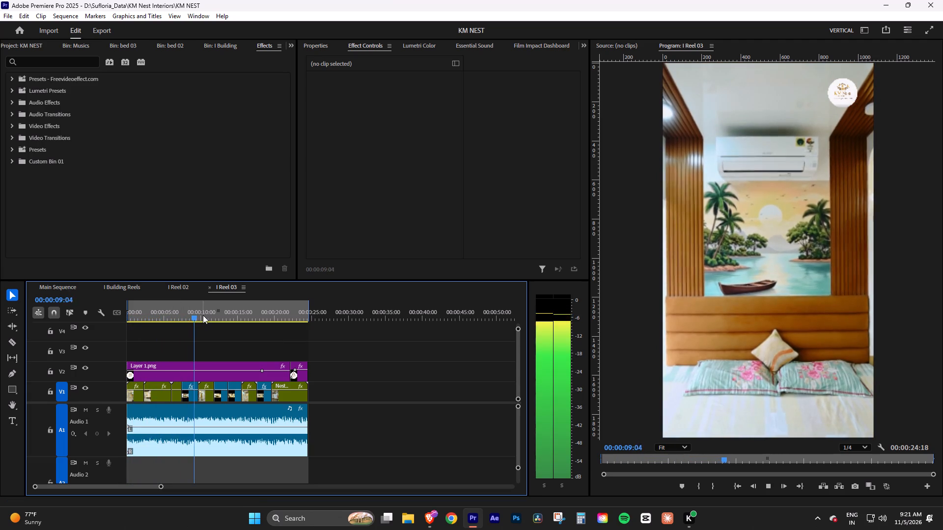
{"action": "left_click", "coordinate": [203, 315]}
{"action": "key", "text": "space"}
{"action": "left_click", "coordinate": [213, 316]}
{"action": "key", "text": "space"}
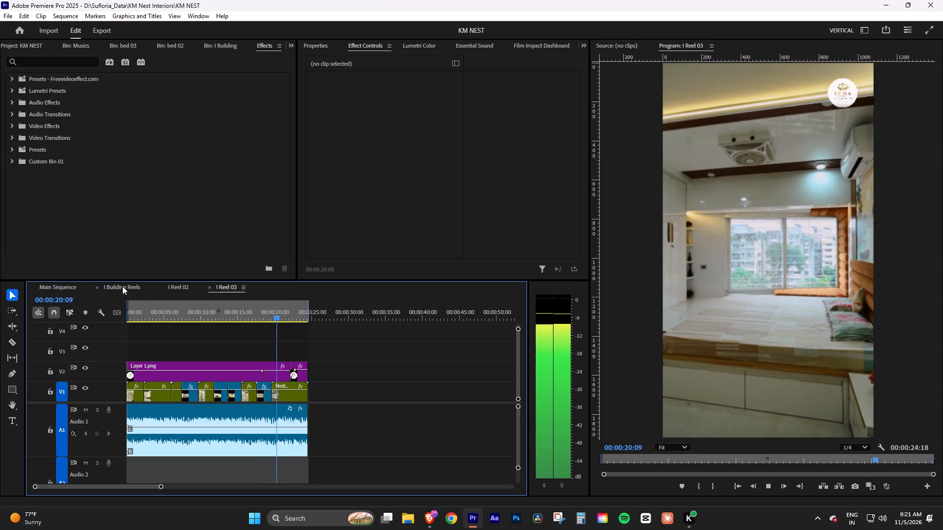
{"action": "key", "text": "space"}
Open the I Building Reels sequence and play it from the start to review the reel.
{"action": "left_click", "coordinate": [122, 286]}
{"action": "left_click_drag", "start_coordinate": [148, 316], "coordinate": [102, 318]}
{"action": "key", "text": "space"}
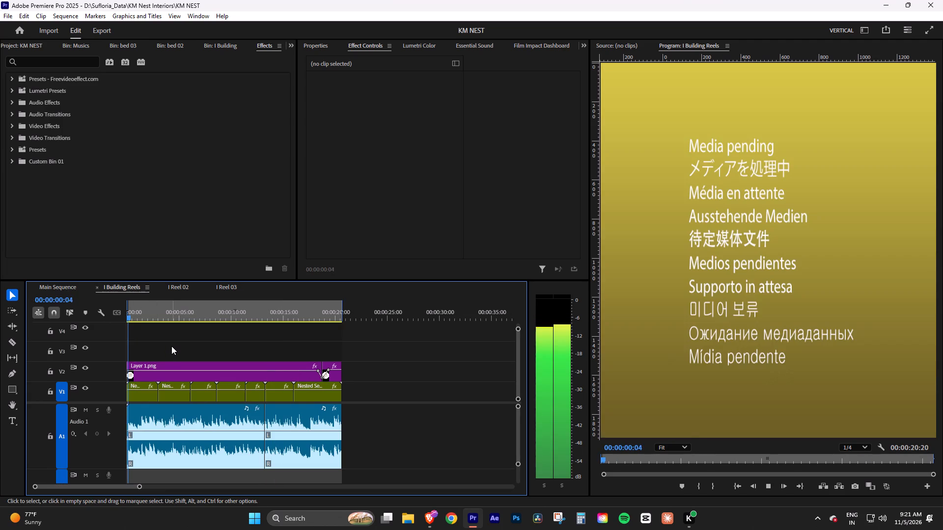
{"action": "key", "text": "space"}
{"action": "left_click_drag", "start_coordinate": [148, 313], "coordinate": [126, 318]}
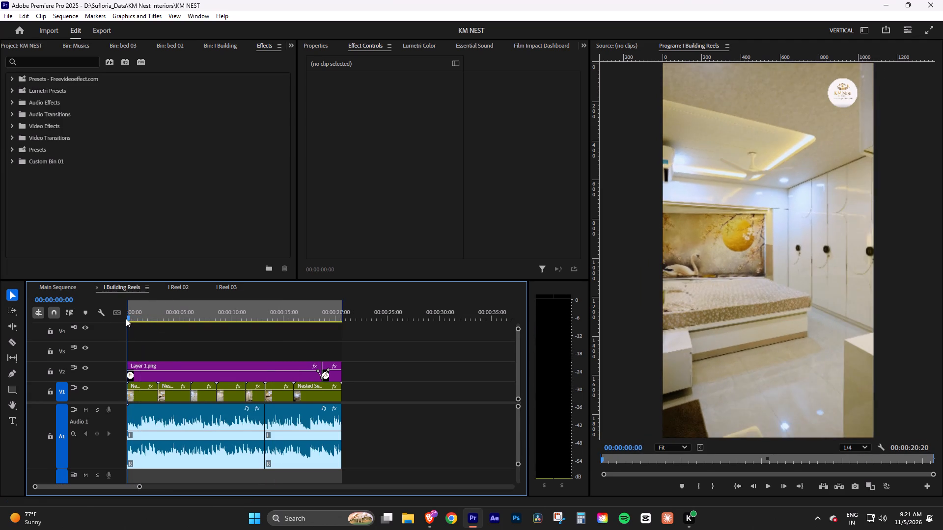
{"action": "key", "text": "space"}
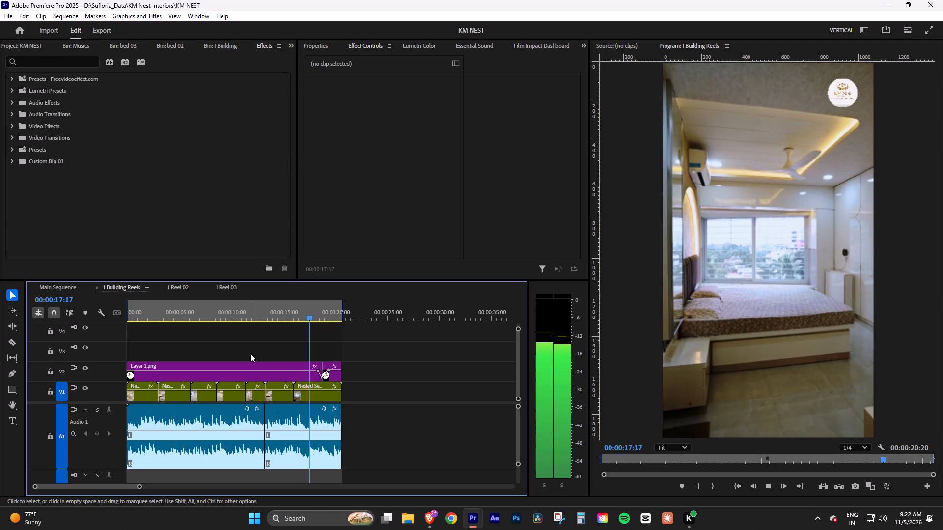
Open the I Reel 02 sequence and briefly play its opening from the start.
{"action": "left_click", "coordinate": [182, 285]}
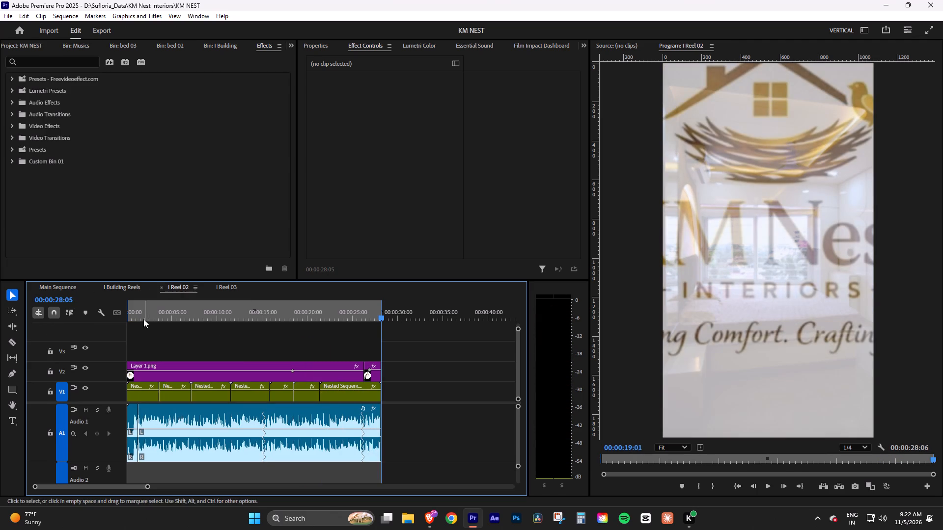
{"action": "left_click_drag", "start_coordinate": [143, 316], "coordinate": [84, 320]}
{"action": "key", "text": "space"}
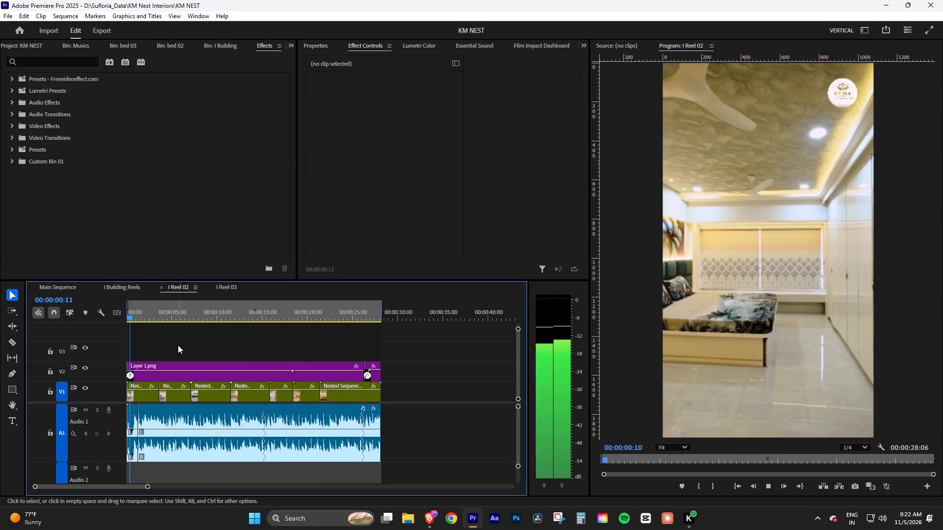
{"action": "key", "text": "space"}
Set the opacity of the long Layer 1.png logo clip in I Reel 02 to 37.5% at its existing keyframe.
{"action": "left_click", "coordinate": [176, 367]}
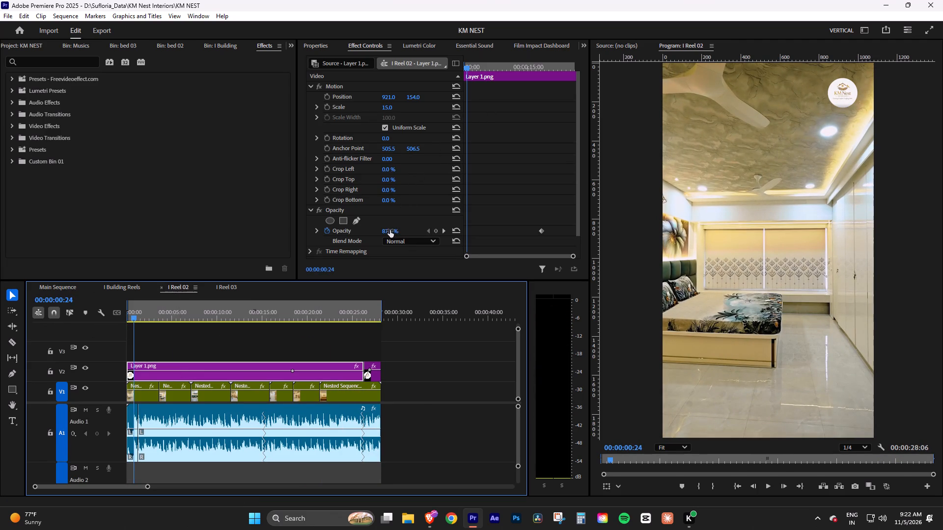
{"action": "left_click", "coordinate": [539, 67], "text": "shift"}
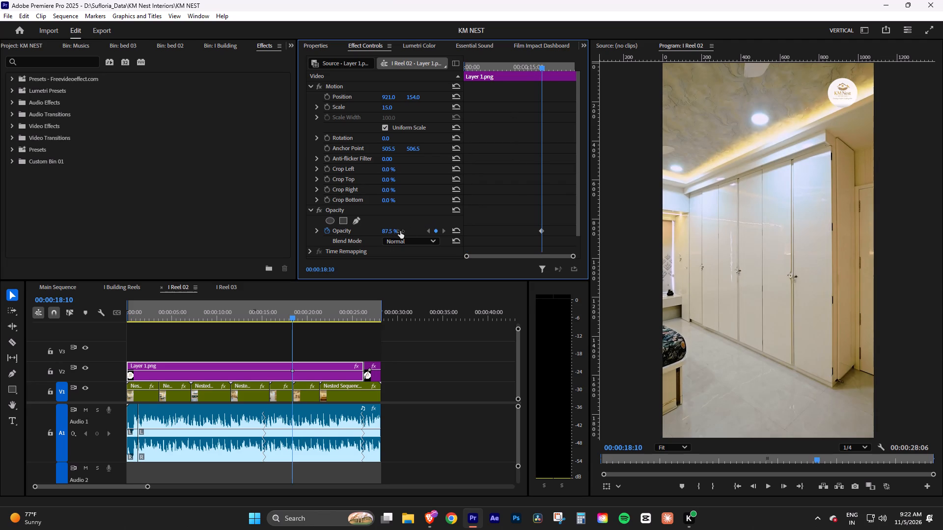
{"action": "left_click_drag", "start_coordinate": [391, 232], "coordinate": [358, 233]}
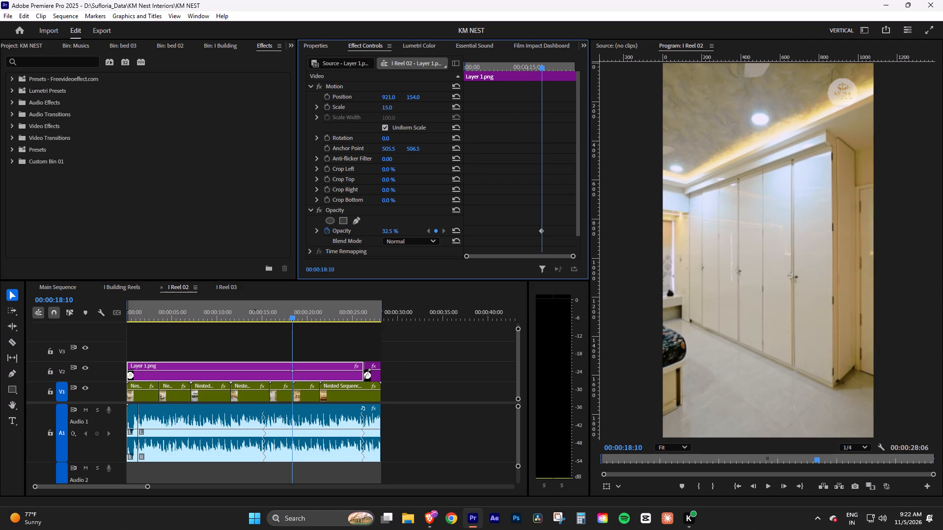
{"action": "left_click_drag", "start_coordinate": [358, 233], "coordinate": [360, 233]}
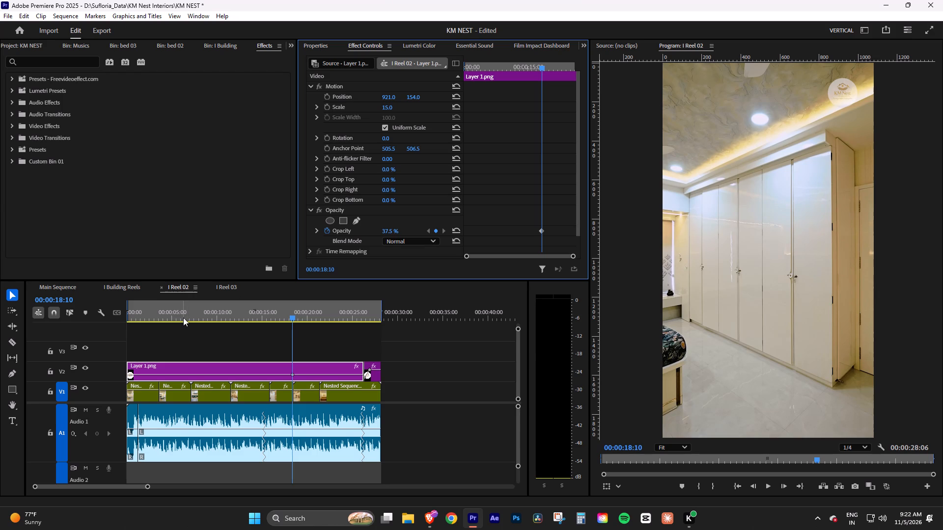
Return the playhead to the start of I Reel 02 to review the logo's opacity.
{"action": "left_click_drag", "start_coordinate": [169, 317], "coordinate": [72, 329]}
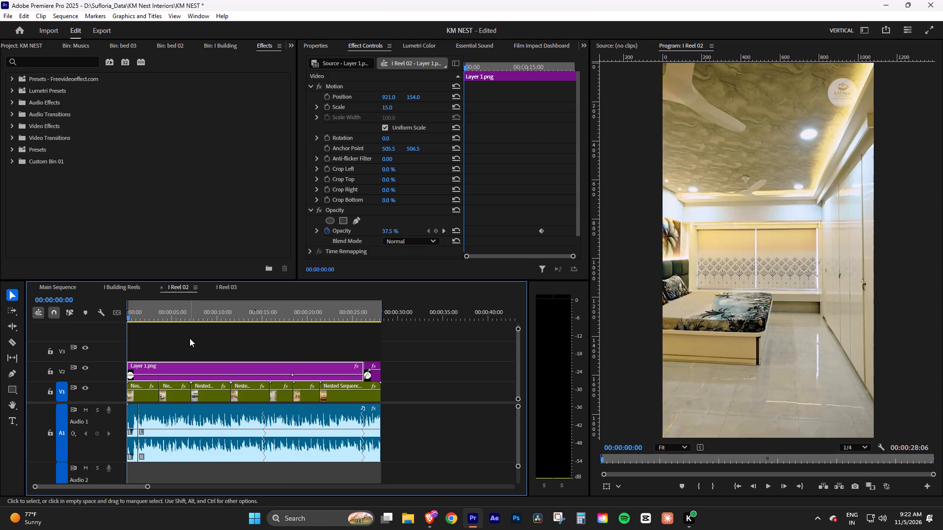
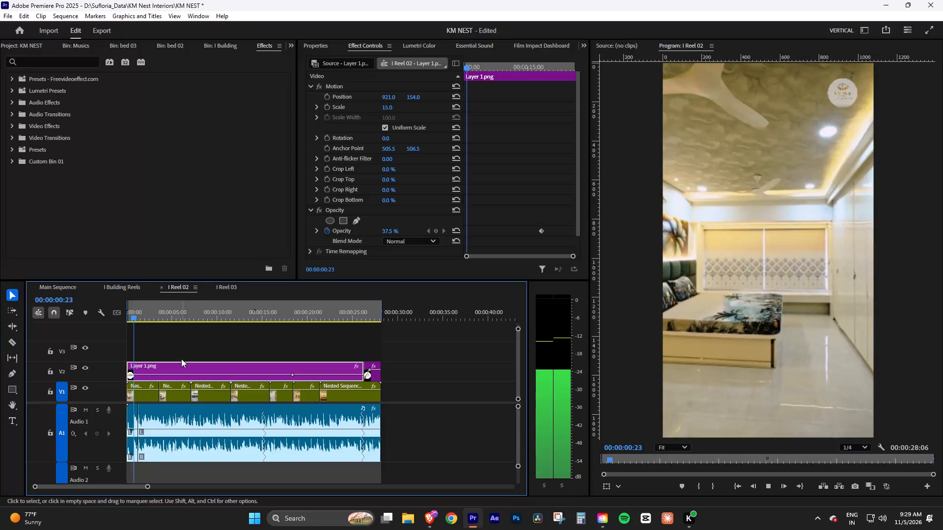
Play I Reel 02 through most of its length, and replay its opening from the start to review the logo overlay.
{"action": "left_click_drag", "start_coordinate": [149, 487], "coordinate": [144, 486]}
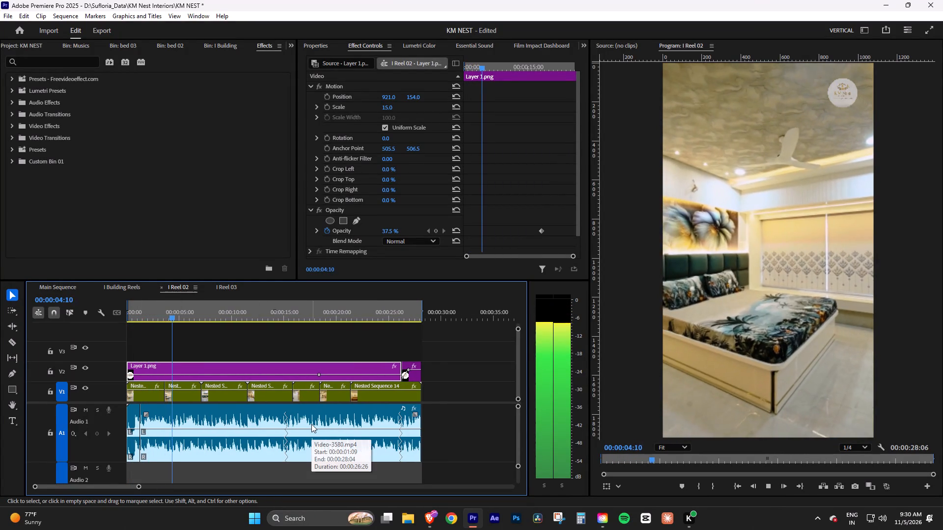
{"action": "key", "text": "space"}
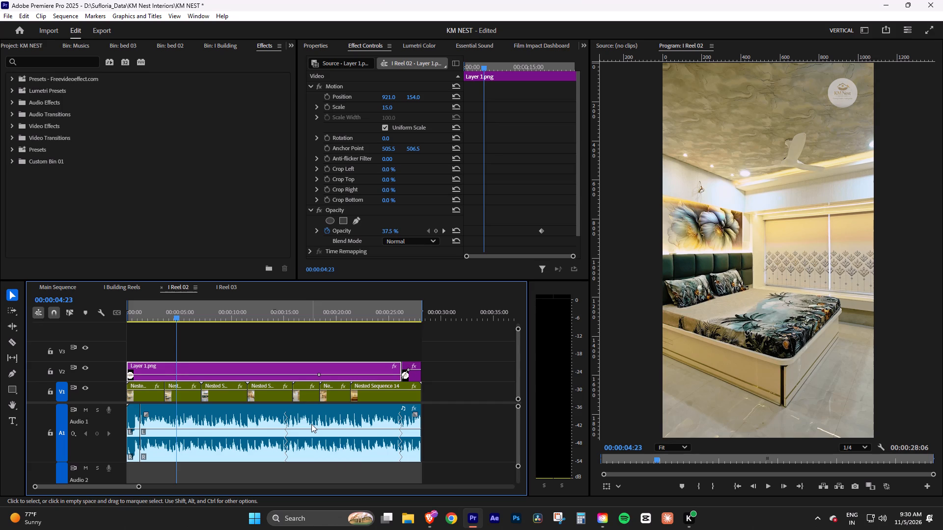
{"action": "key", "text": "space"}
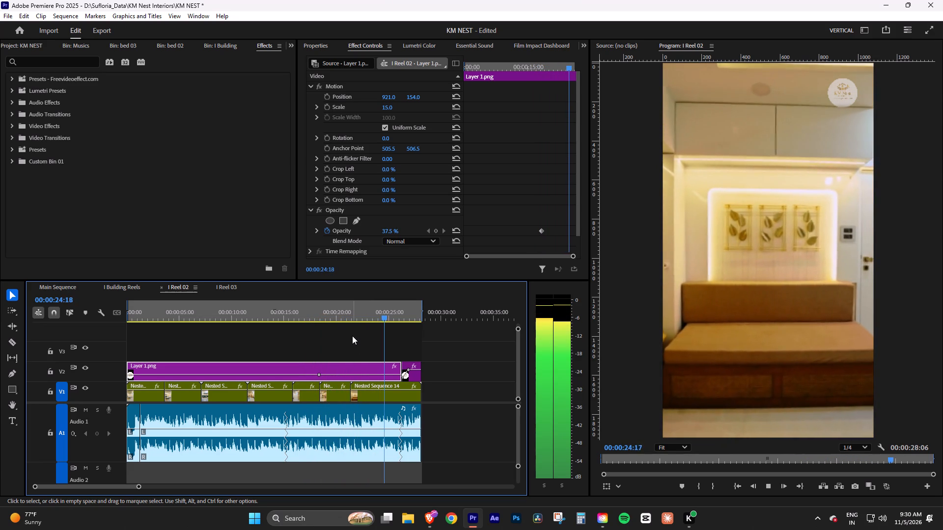
{"action": "left_click_drag", "start_coordinate": [301, 312], "coordinate": [99, 318]}
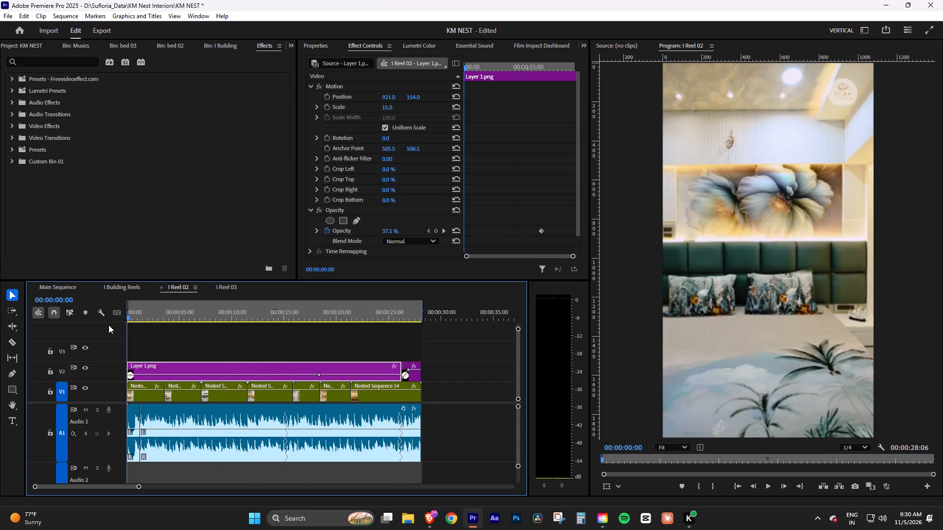
{"action": "key", "text": "space"}
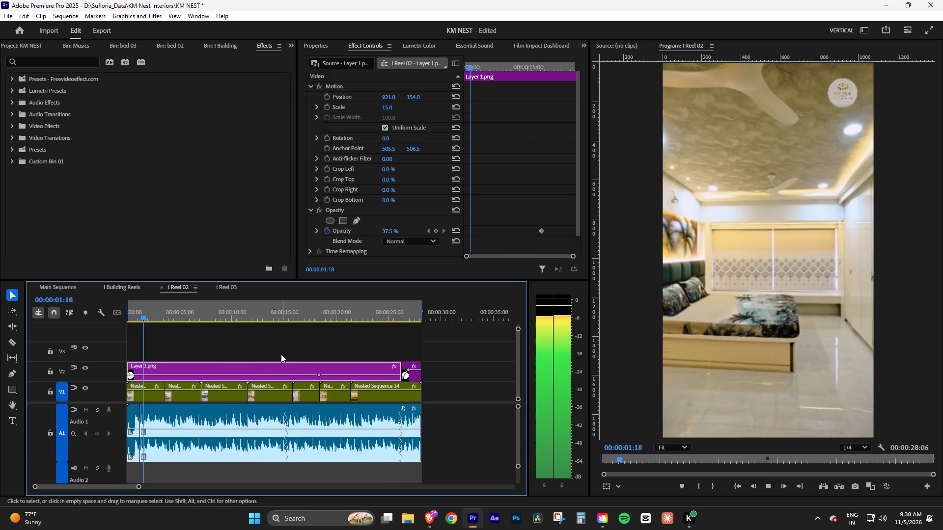
{"action": "key", "text": "space"}
Move the long Layer 1.png logo clip to the lower middle of the frame, at position about 578, 1491.
{"action": "left_click_drag", "start_coordinate": [416, 99], "coordinate": [477, 101]}
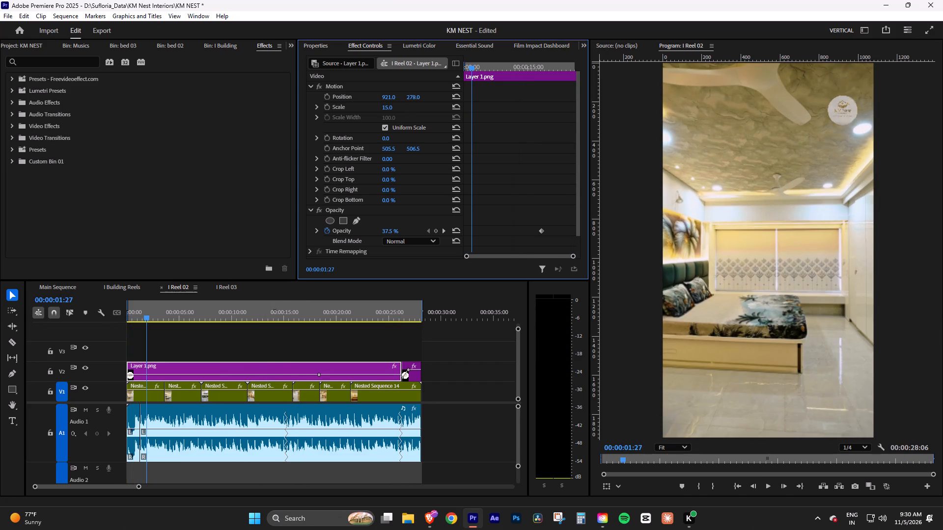
{"action": "left_click_drag", "start_coordinate": [477, 101], "coordinate": [548, 131]}
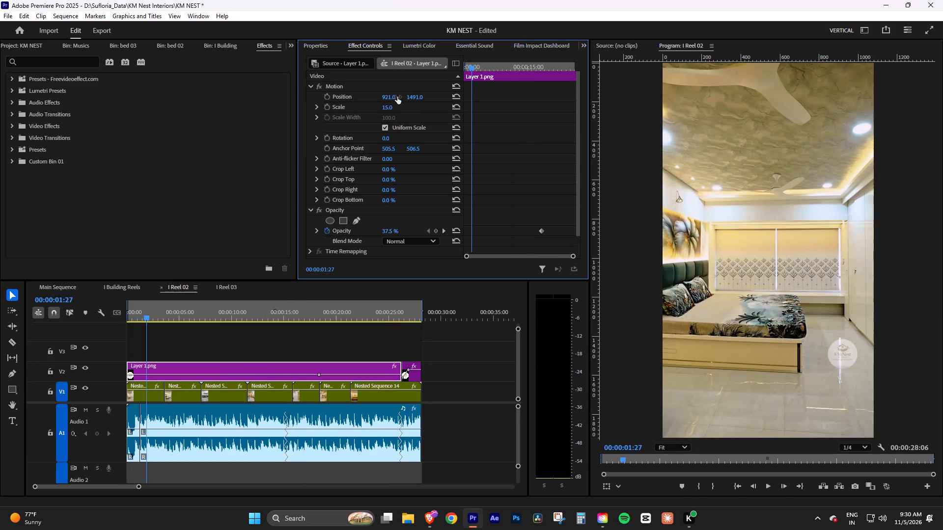
{"action": "left_click_drag", "start_coordinate": [393, 97], "coordinate": [227, 114]}
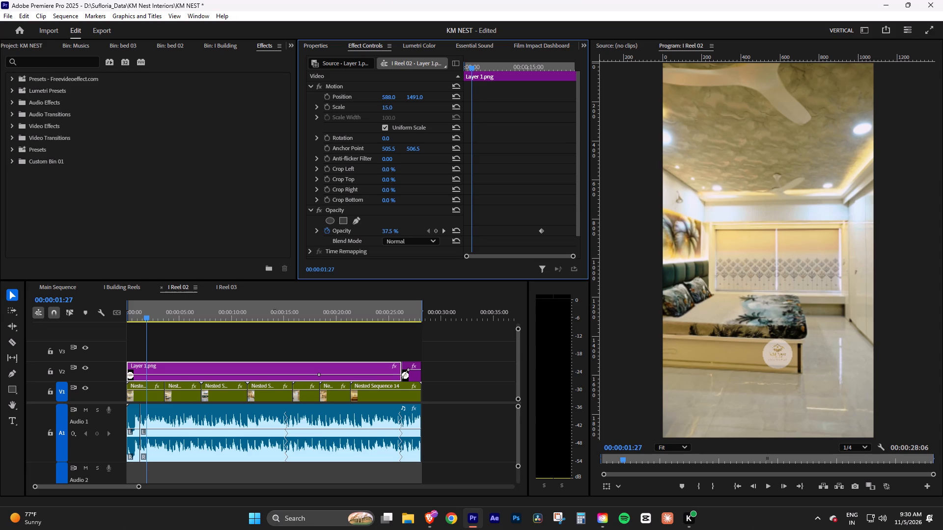
{"action": "left_click_drag", "start_coordinate": [227, 114], "coordinate": [222, 115]}
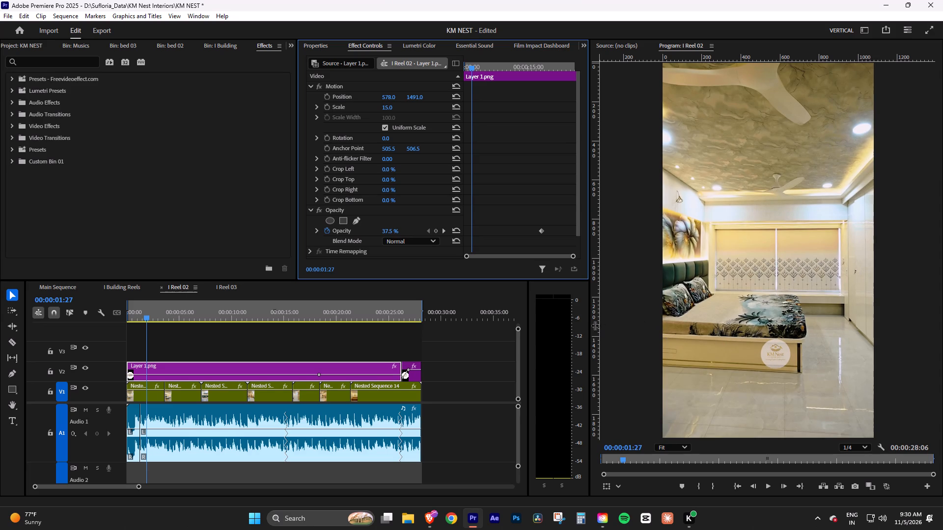
Add a vertical guide at about 563 in the program view and align the logo to it at X position 563.
{"action": "left_click_drag", "start_coordinate": [595, 325], "coordinate": [773, 289]}
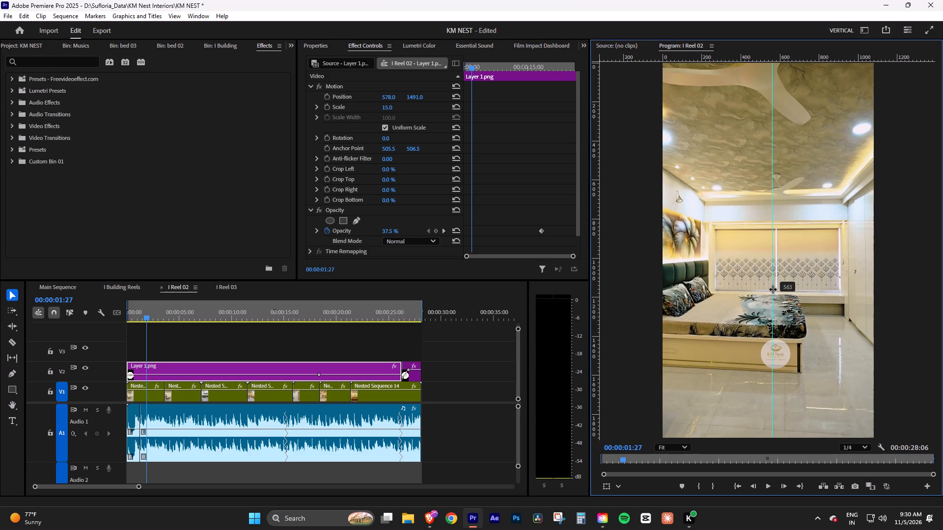
{"action": "left_click_drag", "start_coordinate": [773, 289], "coordinate": [781, 289]}
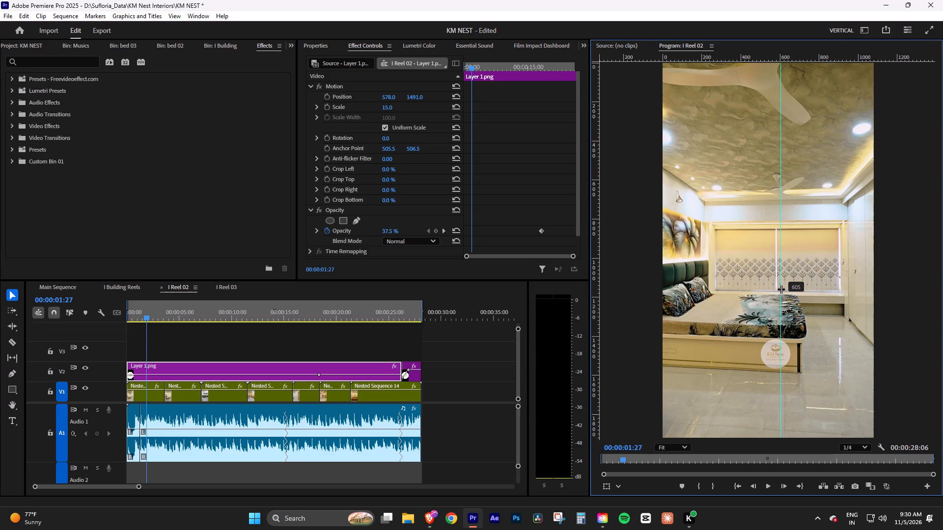
{"action": "left_click_drag", "start_coordinate": [781, 289], "coordinate": [772, 290]}
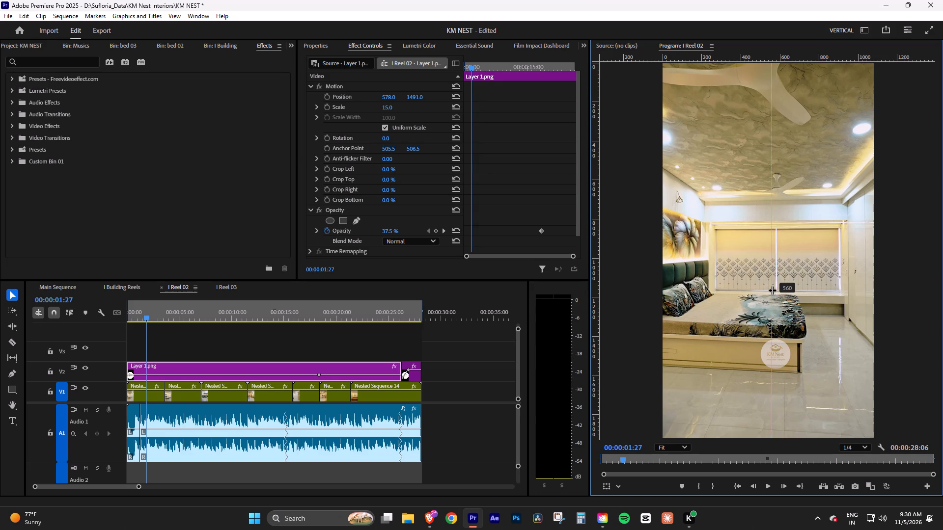
{"action": "left_click_drag", "start_coordinate": [772, 290], "coordinate": [777, 290]}
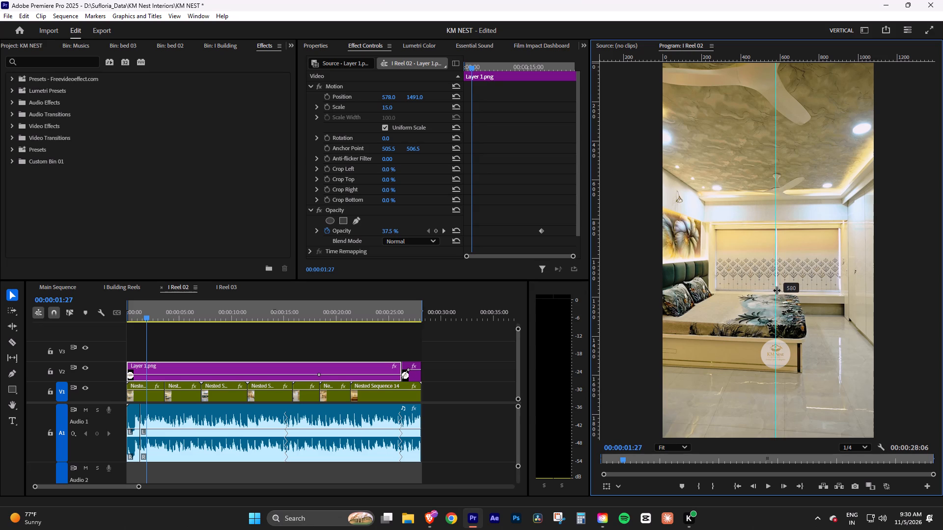
{"action": "left_click_drag", "start_coordinate": [777, 290], "coordinate": [773, 290]}
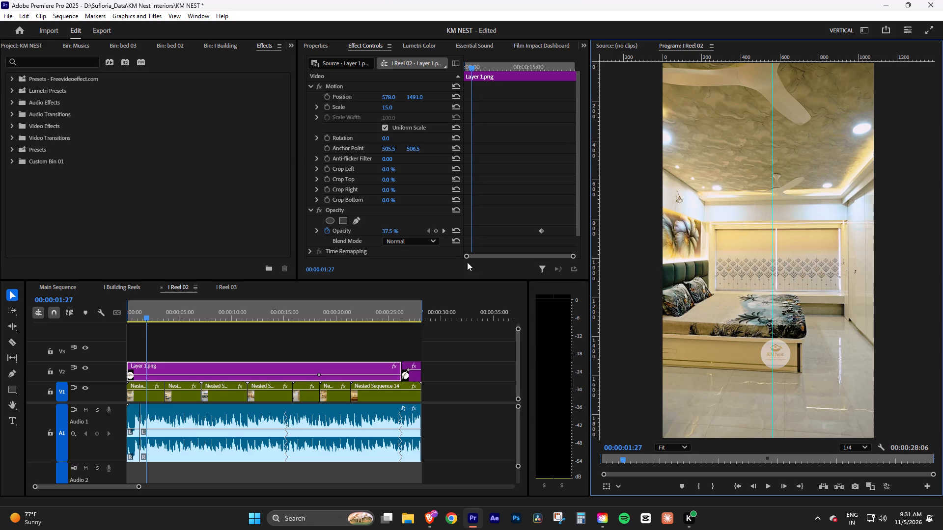
{"action": "left_click_drag", "start_coordinate": [388, 98], "coordinate": [387, 98]}
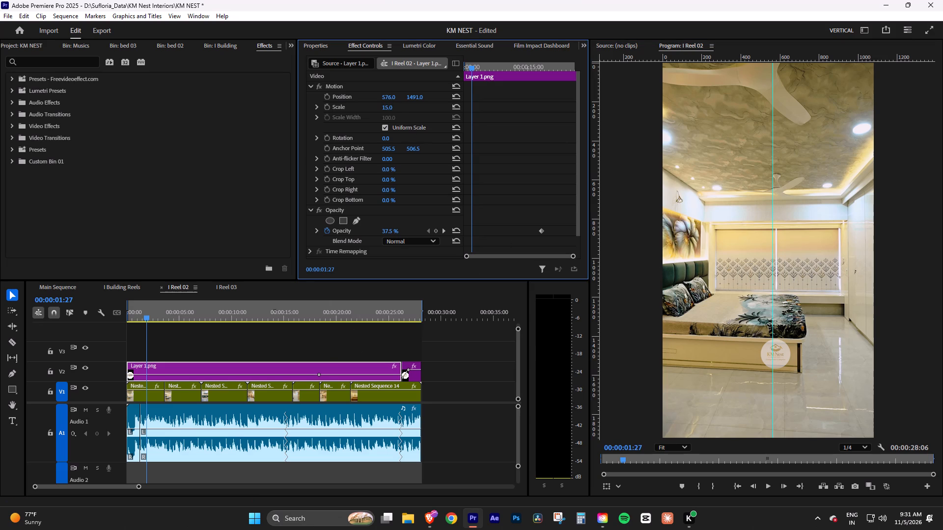
{"action": "left_click_drag", "start_coordinate": [387, 98], "coordinate": [382, 104]}
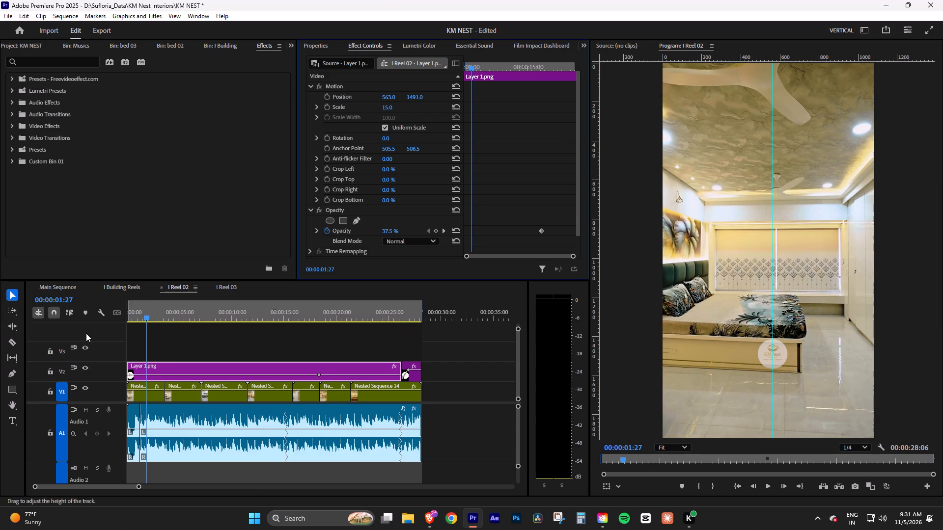
Play the reel from the start in a maximized program view and remove the vertical guide from the frame.
{"action": "left_click_drag", "start_coordinate": [147, 317], "coordinate": [72, 324]}
{"action": "key", "text": "space"}
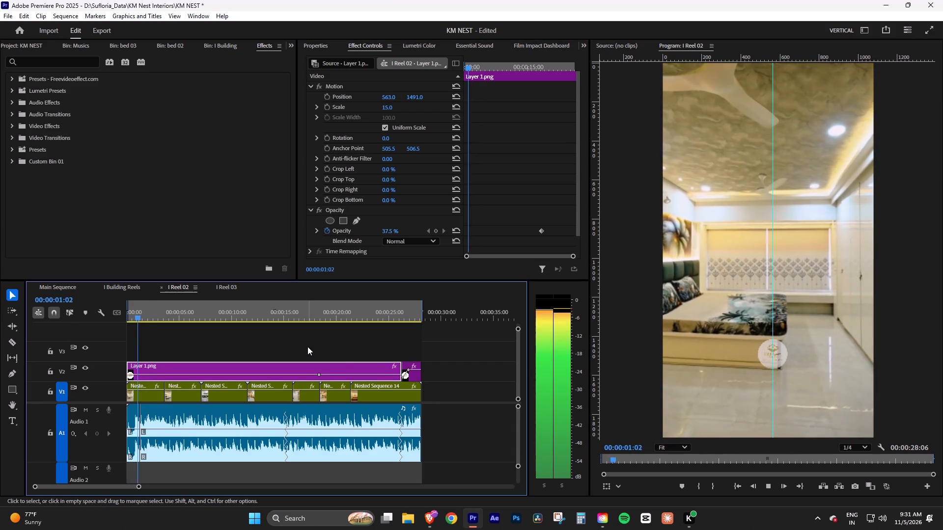
{"action": "left_click", "coordinate": [814, 315]}
{"action": "key", "text": "grave"}
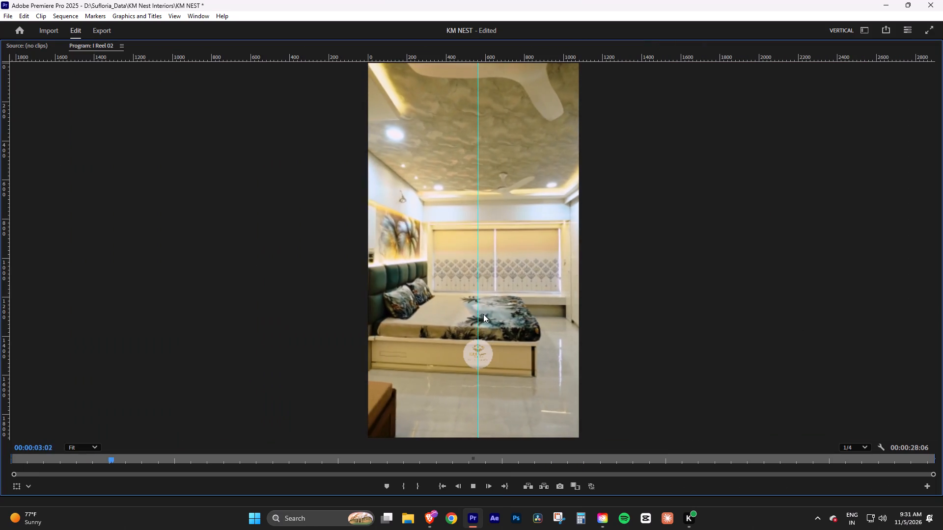
{"action": "left_click_drag", "start_coordinate": [477, 311], "coordinate": [651, 310]}
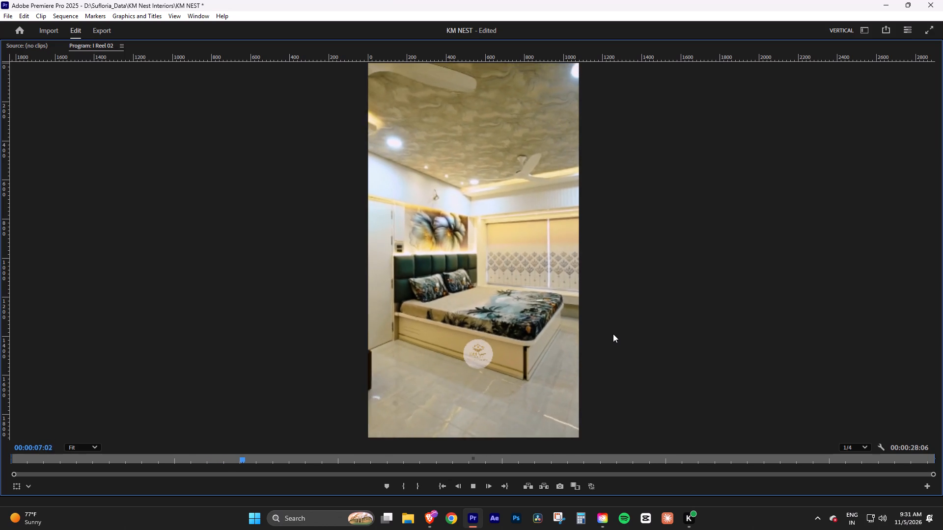
Set the program view's playback resolution to Full and restore the normal panel layout.
{"action": "left_click", "coordinate": [856, 448]}
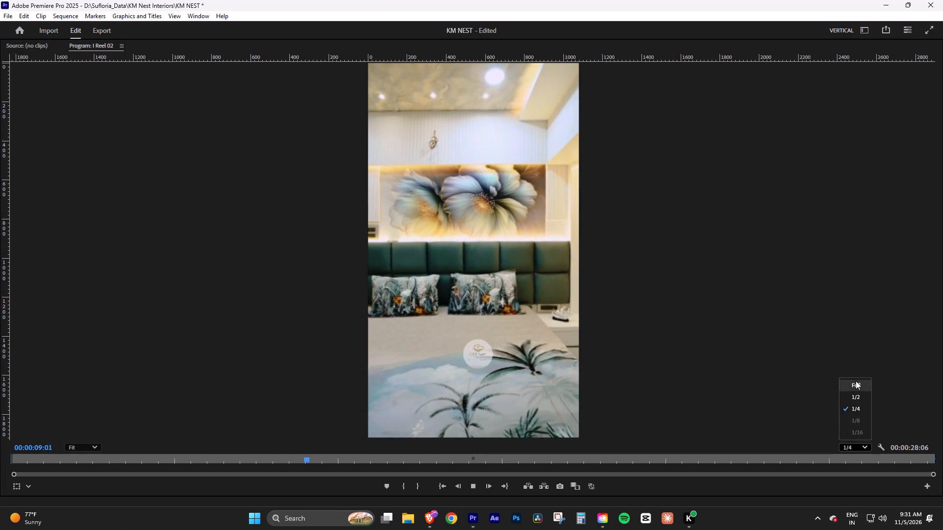
{"action": "left_click", "coordinate": [856, 382]}
{"action": "key", "text": "space"}
{"action": "type", "text": "`"}
{"action": "key", "text": "space"}
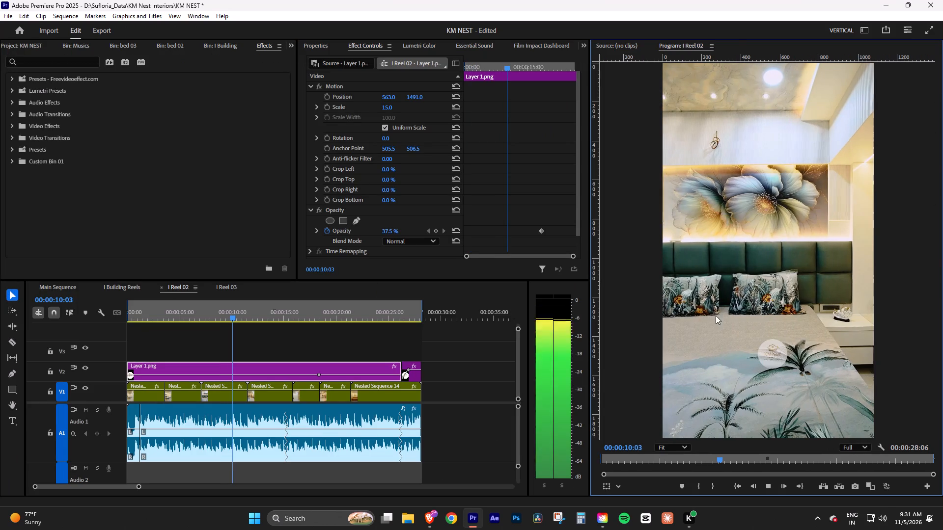
{"action": "key", "text": "space"}
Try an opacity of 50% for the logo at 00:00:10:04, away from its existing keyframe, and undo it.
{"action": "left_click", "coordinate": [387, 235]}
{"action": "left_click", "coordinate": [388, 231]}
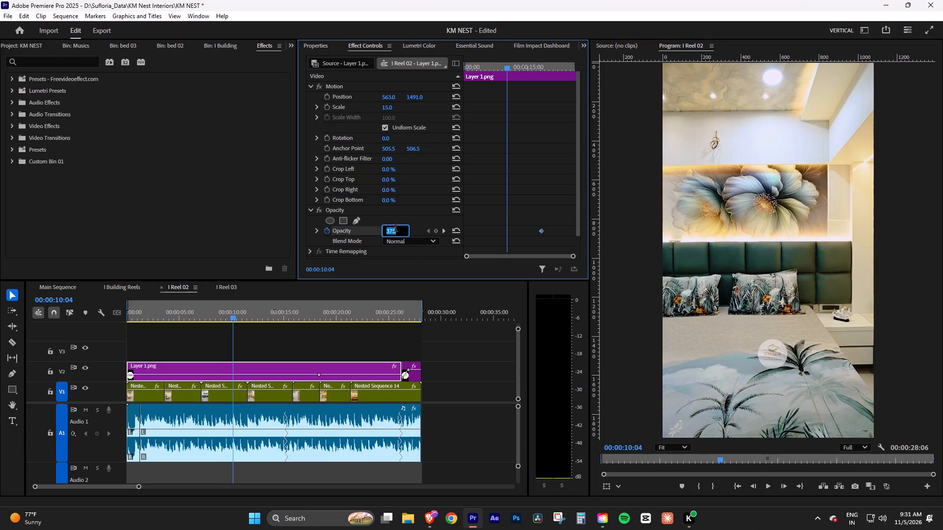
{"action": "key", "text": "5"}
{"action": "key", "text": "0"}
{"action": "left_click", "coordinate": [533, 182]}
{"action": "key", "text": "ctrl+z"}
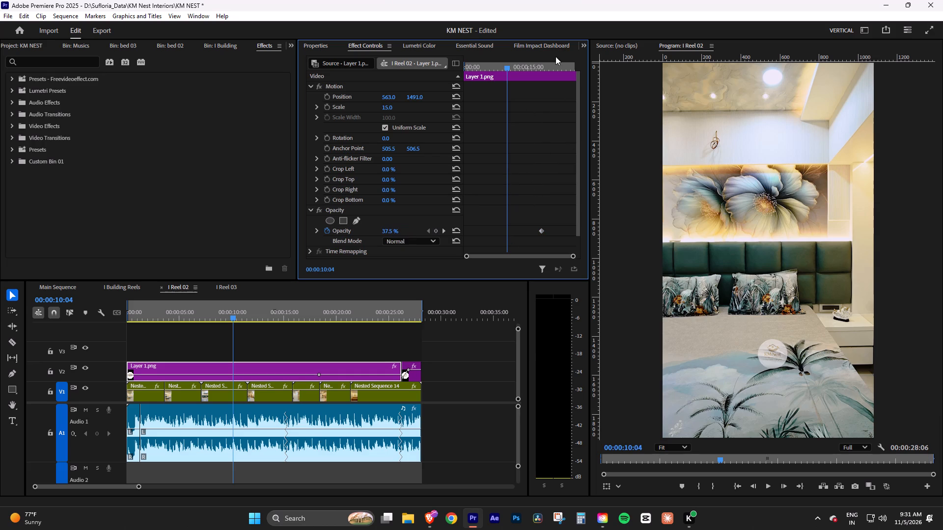
Set the logo's opacity to 50% at its existing keyframe at 00:00:18:10.
{"action": "left_click_drag", "start_coordinate": [554, 65], "coordinate": [545, 68]}
{"action": "left_click", "coordinate": [392, 230]}
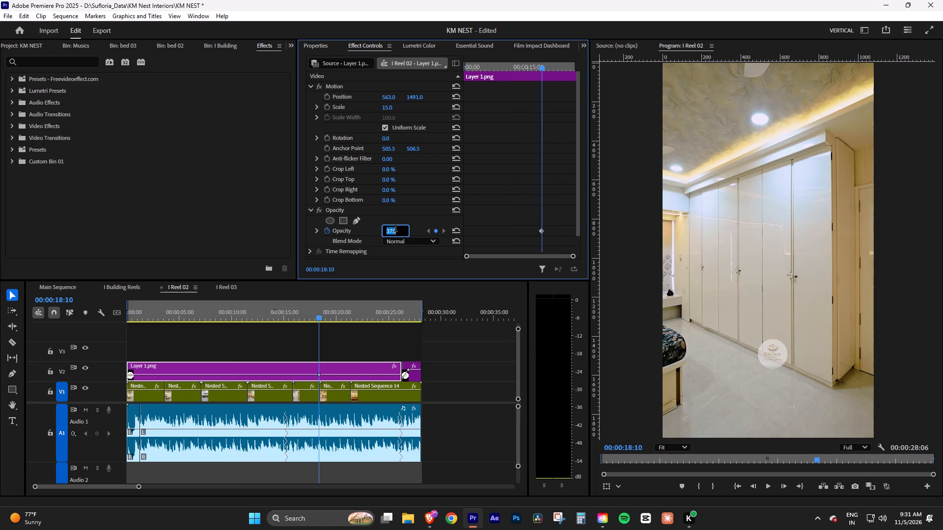
{"action": "type", "text": "50"}
{"action": "key", "text": "Return"}
Play the reel from the keyframe and skim back through earlier shots to check the logo against each background.
{"action": "key", "text": "space"}
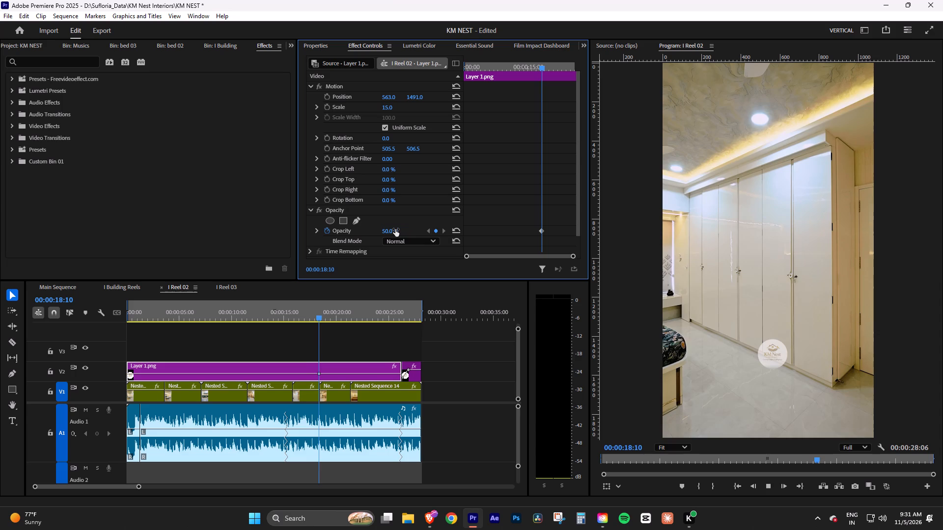
{"action": "key", "text": "space"}
{"action": "key", "text": "space"}
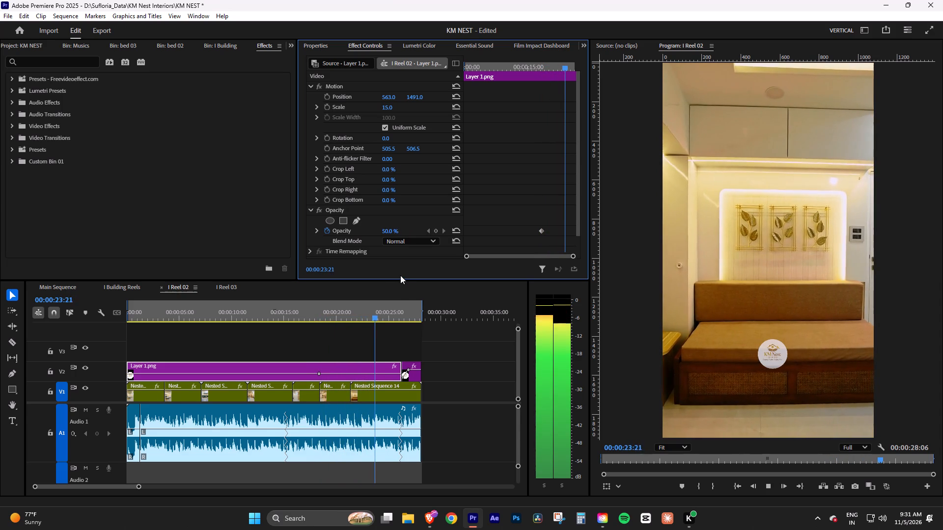
{"action": "key", "text": "space"}
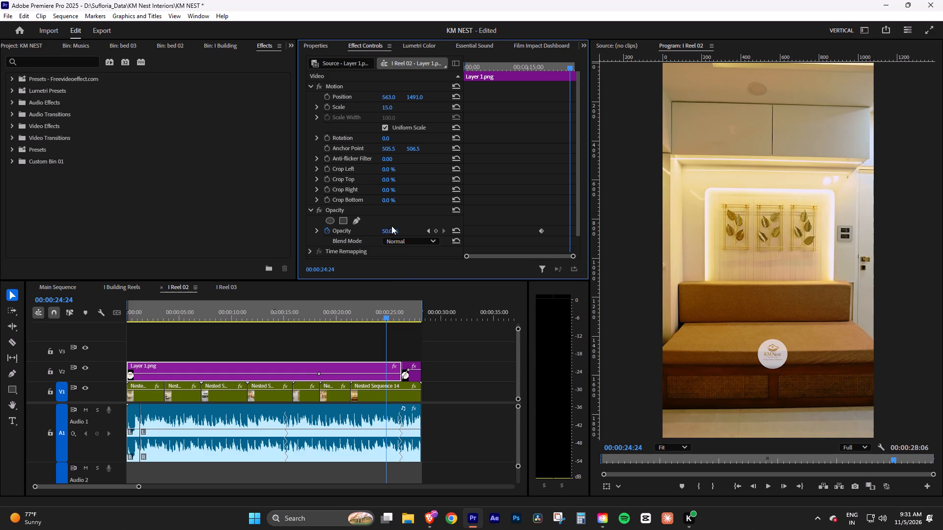
{"action": "left_click", "coordinate": [303, 316]}
{"action": "left_click", "coordinate": [267, 318]}
{"action": "left_click", "coordinate": [237, 313]}
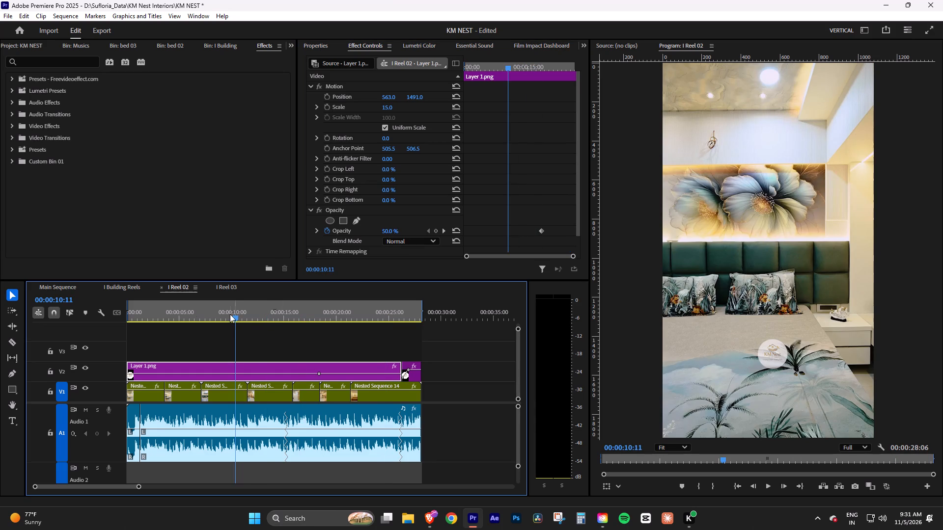
{"action": "left_click", "coordinate": [183, 310]}
Export the frame at 00:00:02:12 as a JPEG still into the KM Nest Interiors folder.
{"action": "left_click", "coordinate": [153, 314]}
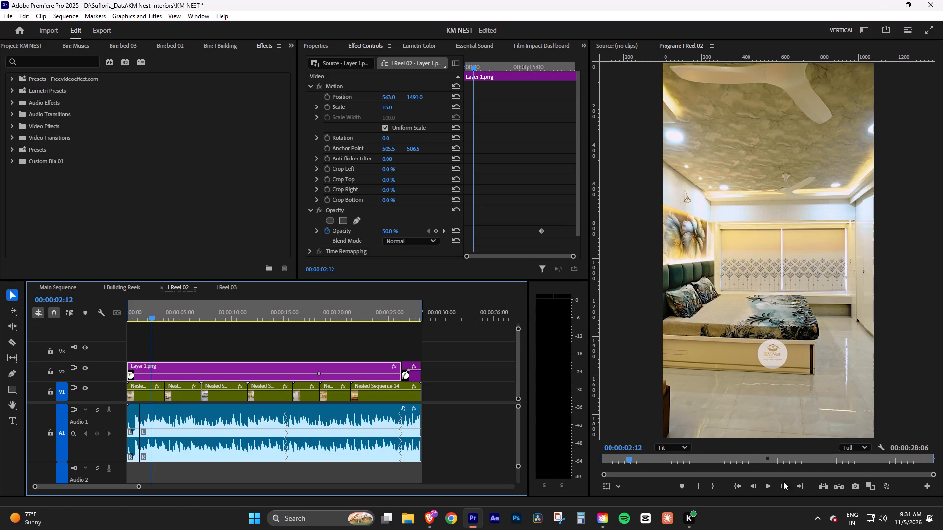
{"action": "left_click", "coordinate": [856, 484]}
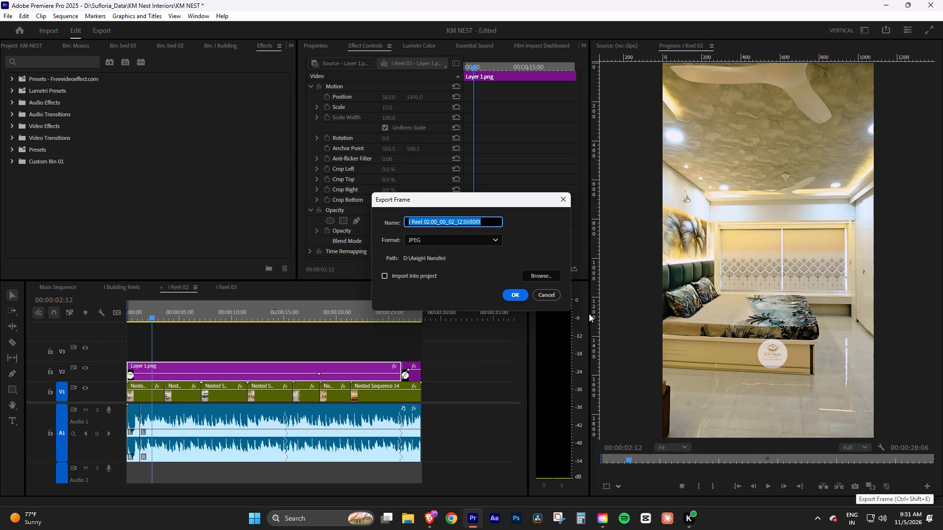
{"action": "left_click", "coordinate": [532, 277]}
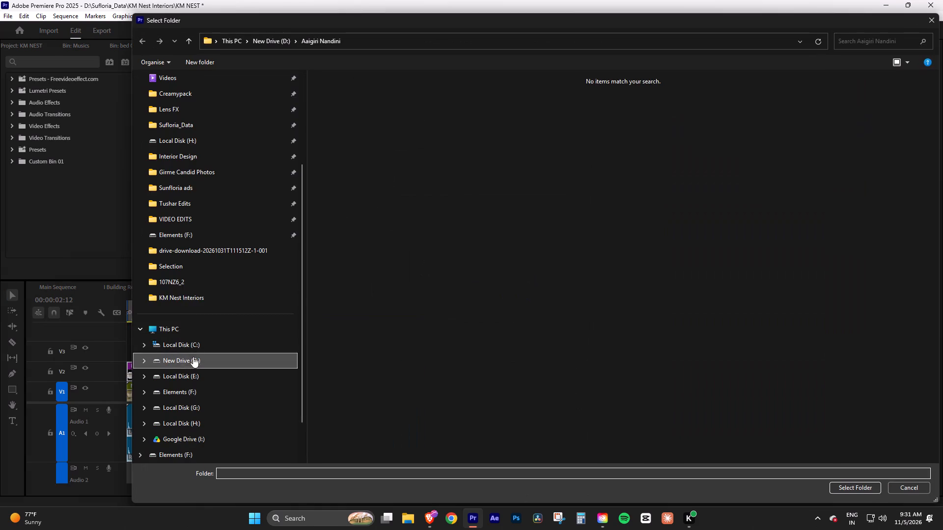
{"action": "left_click", "coordinate": [200, 296]}
{"action": "left_click", "coordinate": [846, 491]}
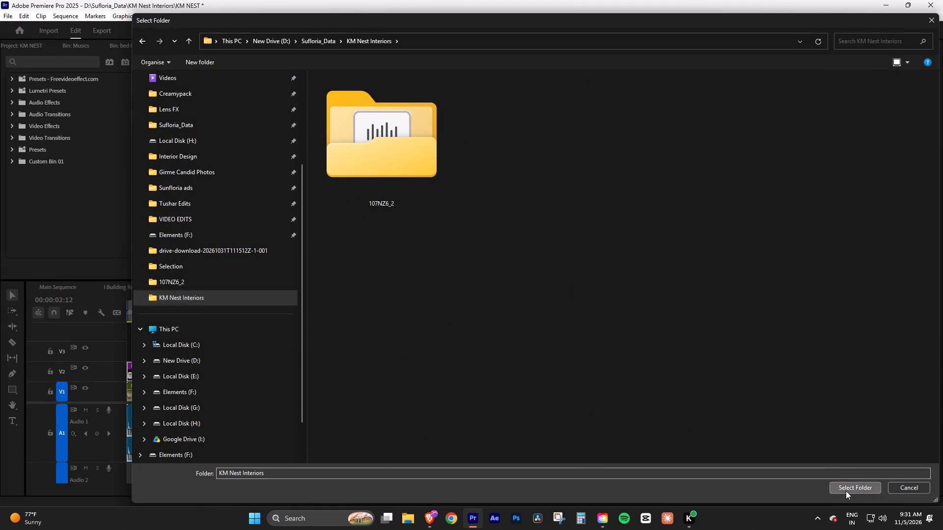
{"action": "left_click", "coordinate": [518, 295]}
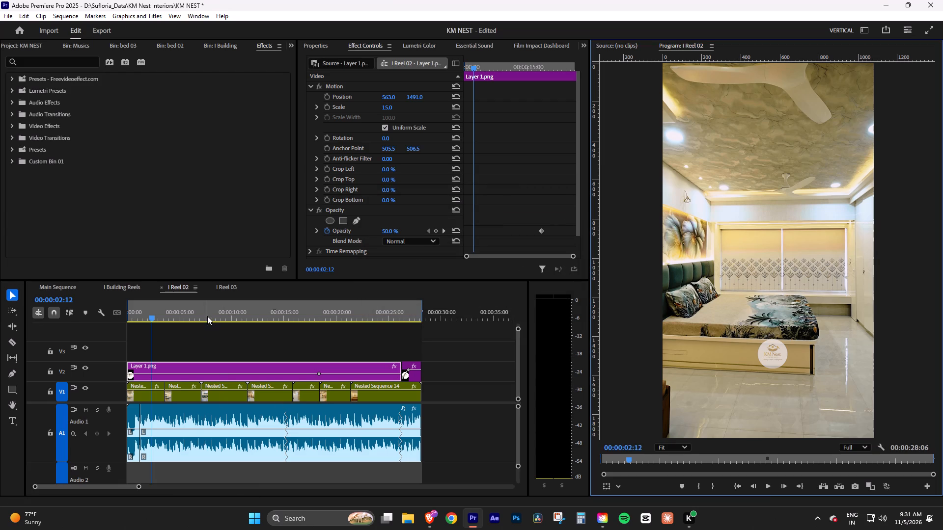
Export the I Reel 02 frame at 00:00:09:17 as a JPEG still into the KM Nest Interiors folder.
{"action": "left_click", "coordinate": [207, 316]}
{"action": "left_click", "coordinate": [188, 311]}
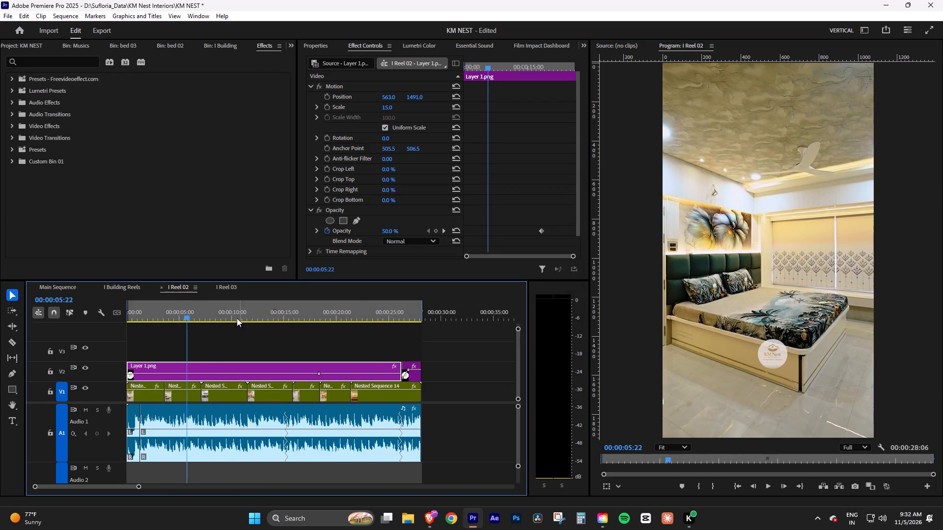
{"action": "left_click", "coordinate": [228, 313]}
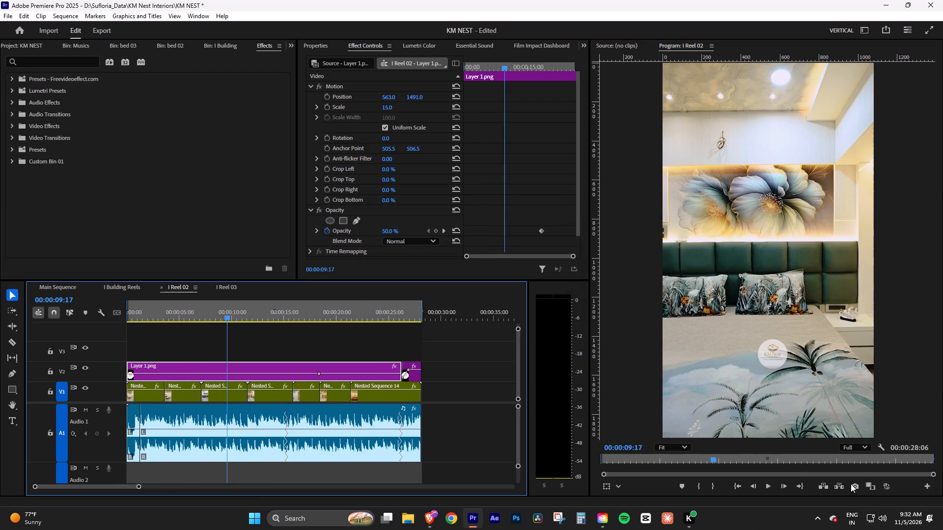
{"action": "left_click", "coordinate": [858, 487]}
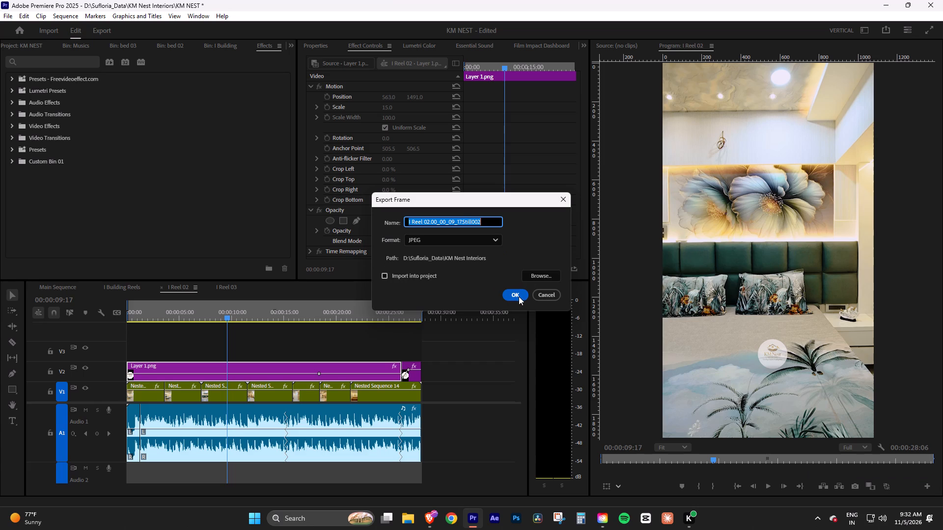
{"action": "left_click", "coordinate": [519, 296]}
Export the I Reel 02 frame at 00:00:19:25 as a JPEG still into the KM Nest Interiors folder.
{"action": "left_click", "coordinate": [336, 315]}
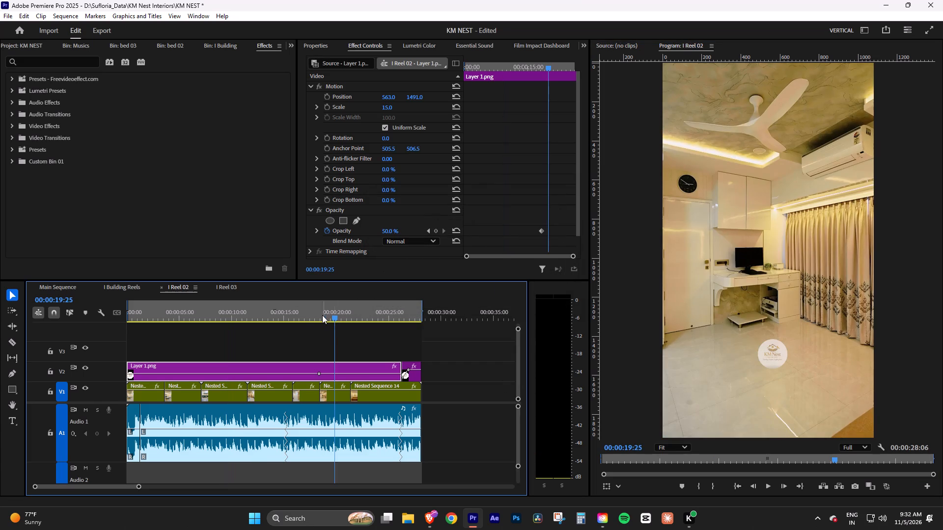
{"action": "left_click", "coordinate": [309, 317]}
{"action": "left_click", "coordinate": [336, 317]}
{"action": "left_click", "coordinate": [856, 488]}
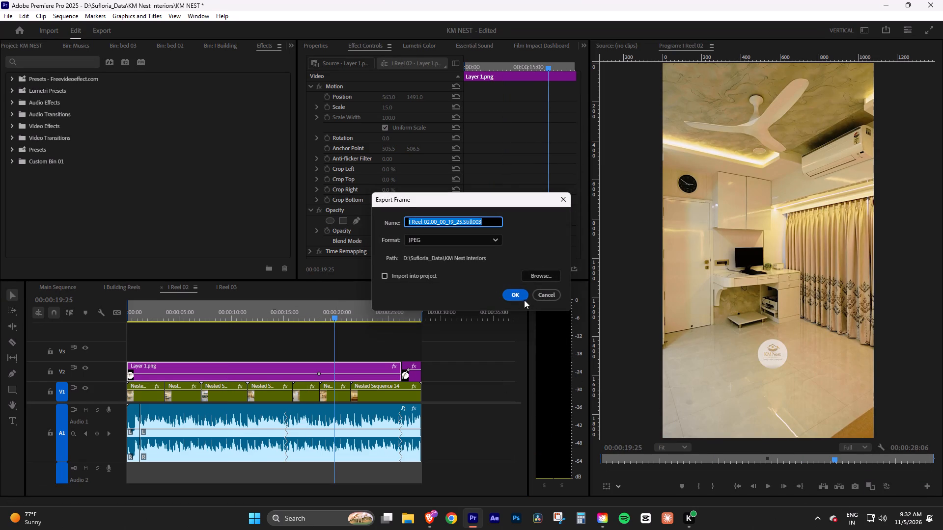
{"action": "left_click", "coordinate": [516, 295]}
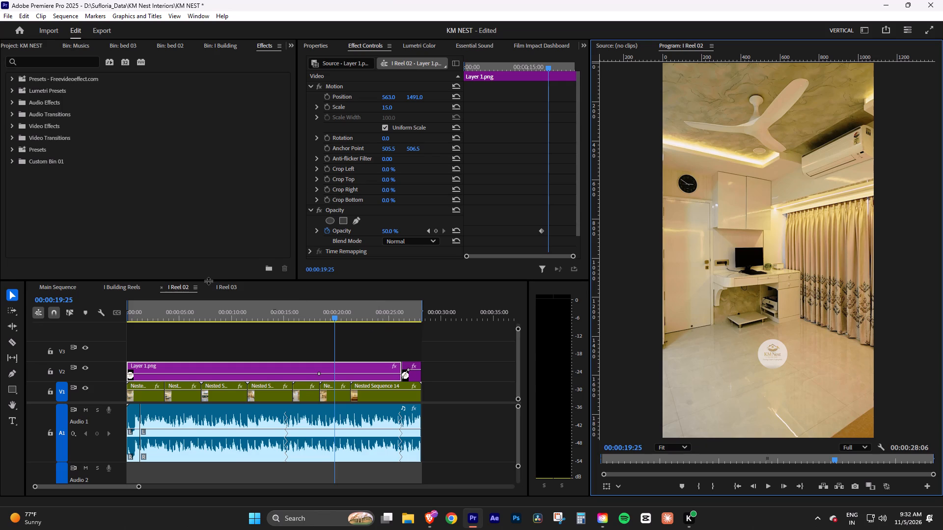
Copy the long logo clip in I Reel 02 and paste only its Motion attributes onto the long logo clip in I Reel 03.
{"action": "left_click", "coordinate": [229, 287]}
{"action": "left_click", "coordinate": [155, 317]}
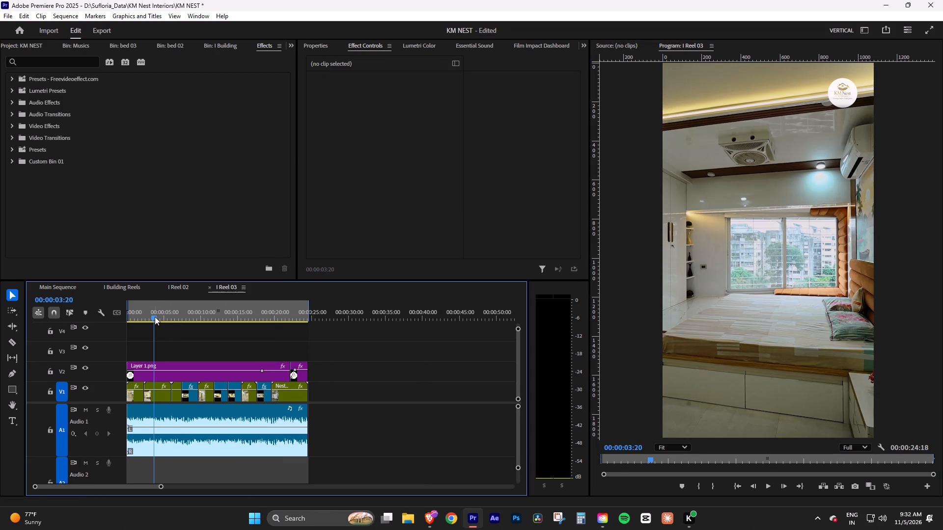
{"action": "left_click", "coordinate": [183, 286]}
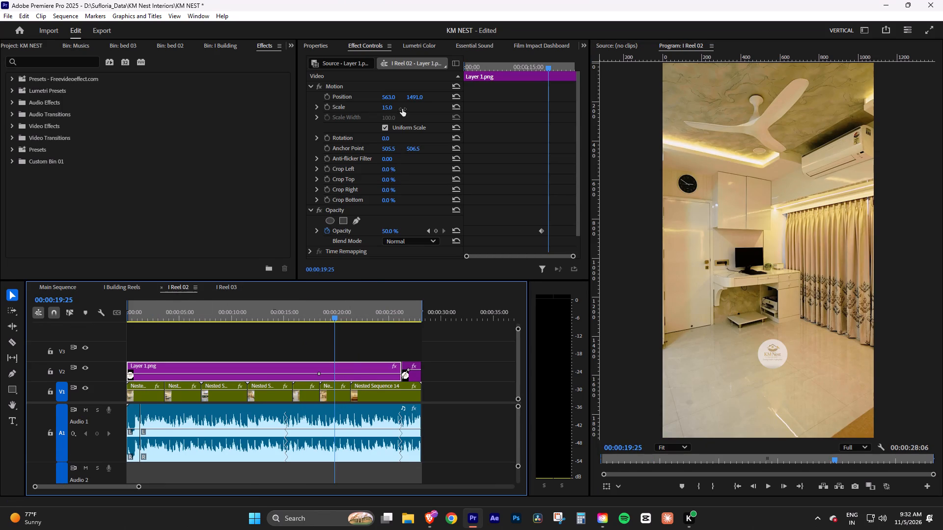
{"action": "right_click", "coordinate": [273, 364]}
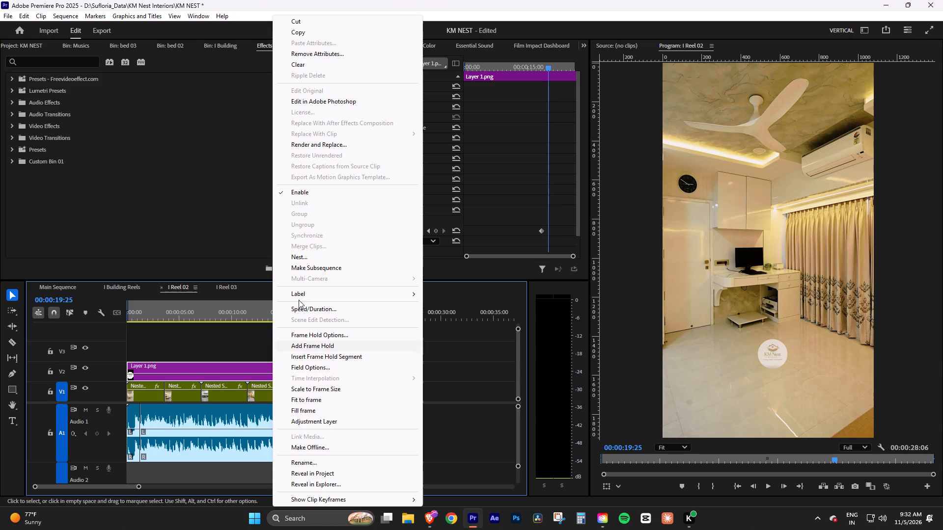
{"action": "left_click", "coordinate": [310, 35]}
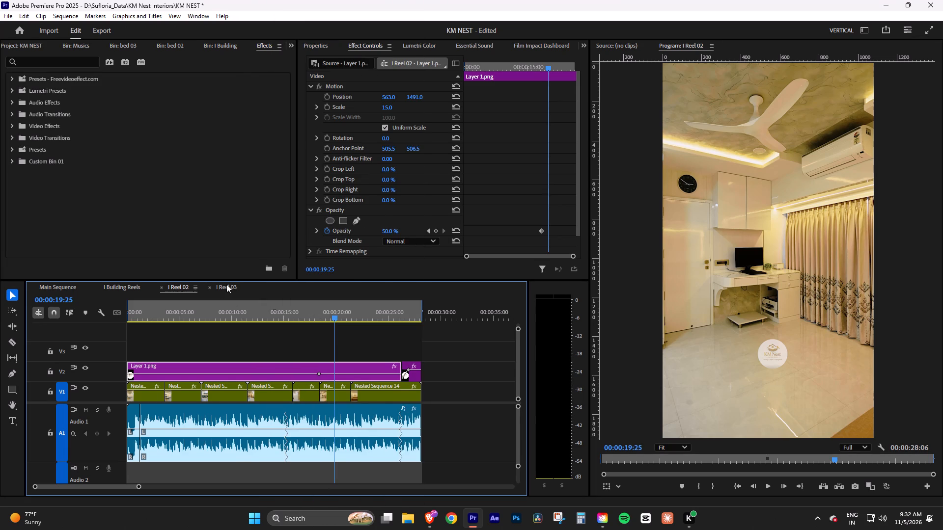
{"action": "left_click", "coordinate": [230, 284]}
{"action": "left_click", "coordinate": [232, 367]}
{"action": "right_click", "coordinate": [232, 367]}
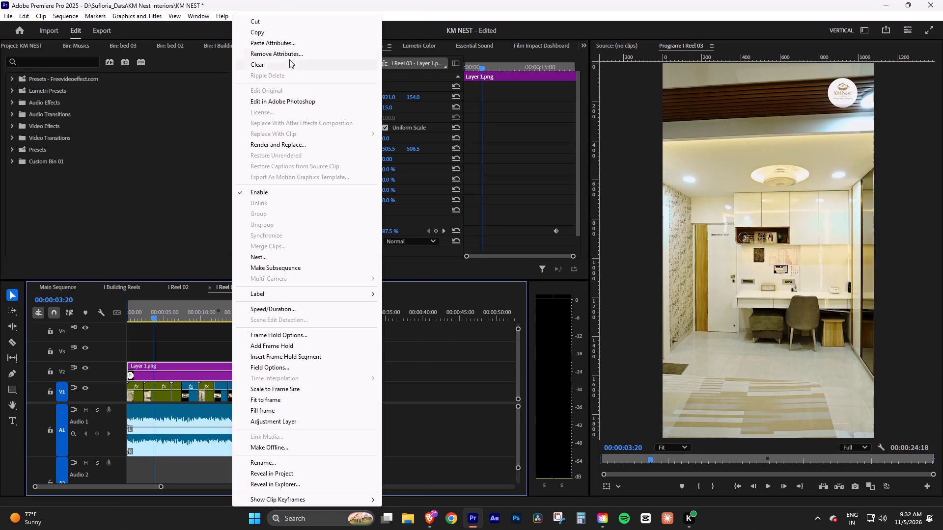
{"action": "left_click", "coordinate": [286, 45]}
{"action": "left_click", "coordinate": [413, 128]}
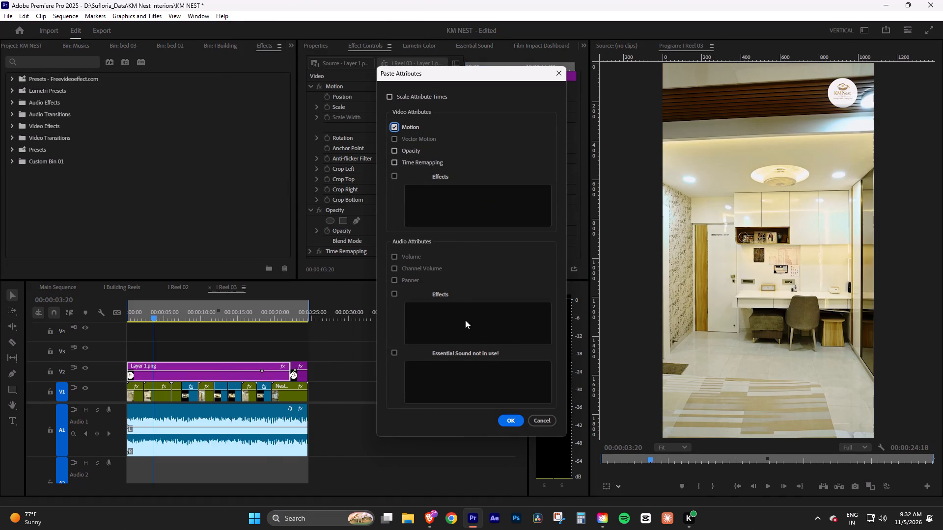
{"action": "left_click", "coordinate": [508, 421]}
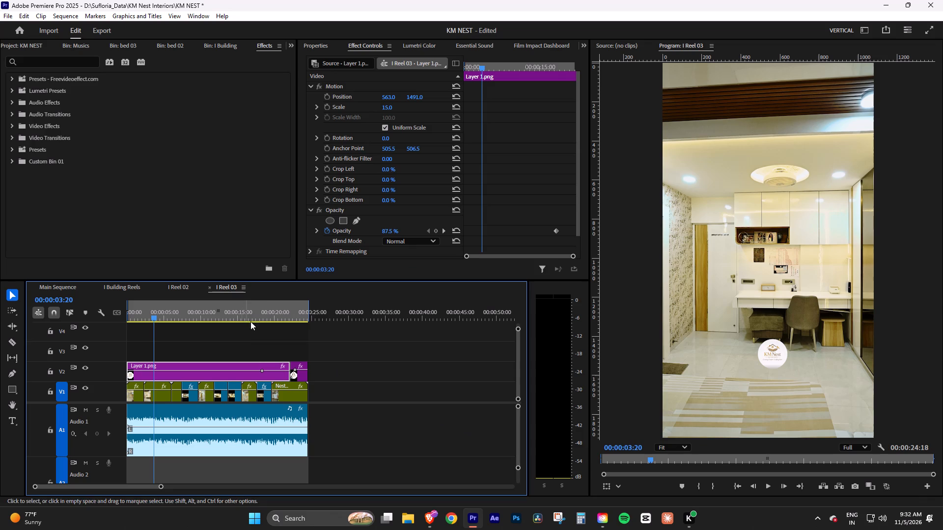
Set the I Reel 03 logo's opacity to 50% at its existing keyframe at 00:00:18:10.
{"action": "left_click_drag", "start_coordinate": [559, 68], "coordinate": [554, 66]}
{"action": "left_click", "coordinate": [388, 230]}
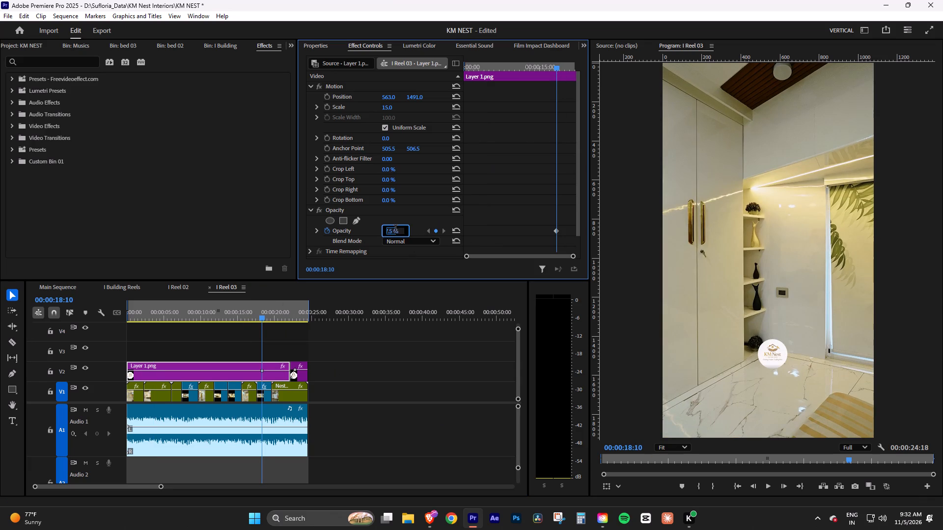
{"action": "type", "text": "50"}
{"action": "key", "text": "Return"}
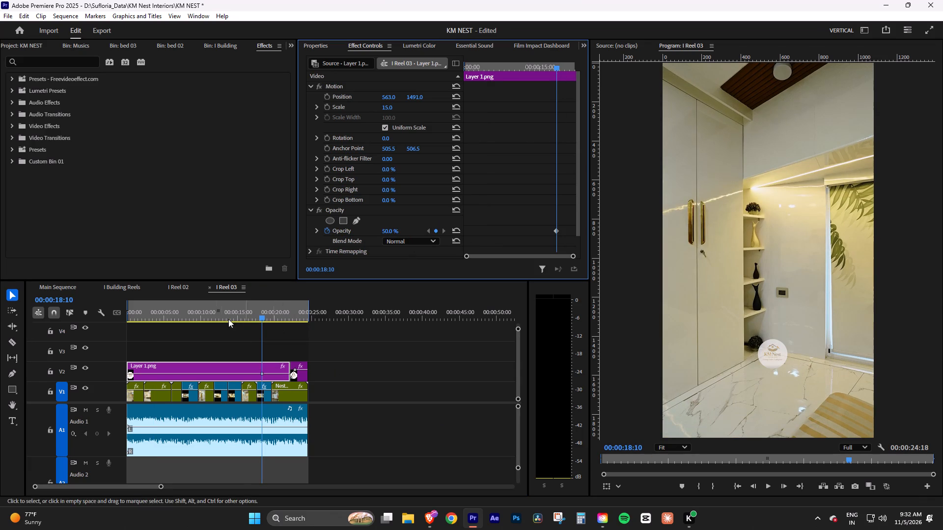
Export the I Reel 03 frame at 00:00:04:08 as a still image.
{"action": "left_click", "coordinate": [159, 312]}
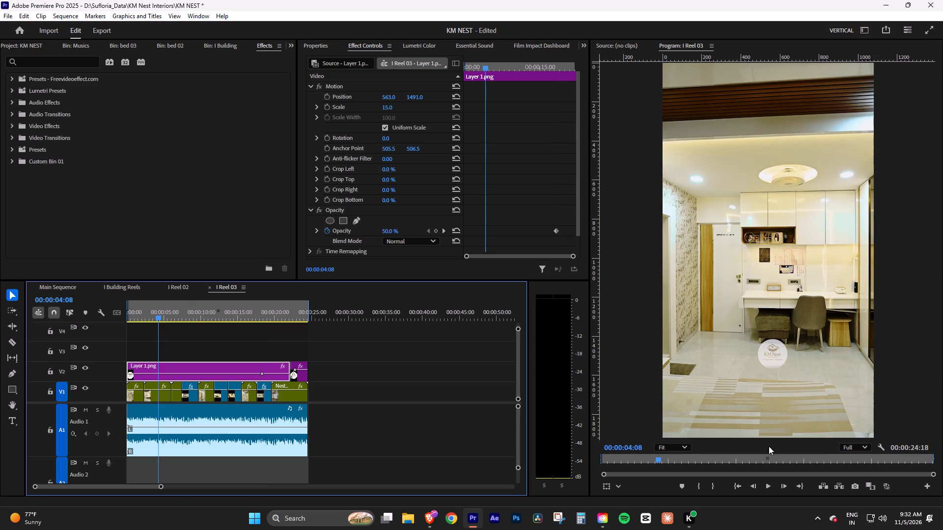
{"action": "left_click", "coordinate": [851, 487]}
{"action": "left_click", "coordinate": [517, 297]}
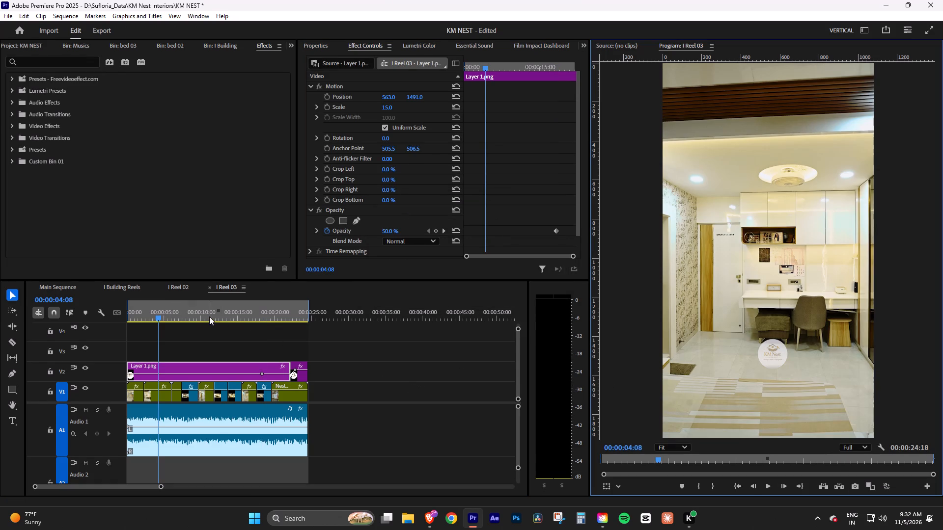
Paste the copied logo's Motion attributes onto the long logo clip in the I Building Reels sequence.
{"action": "left_click", "coordinate": [124, 286]}
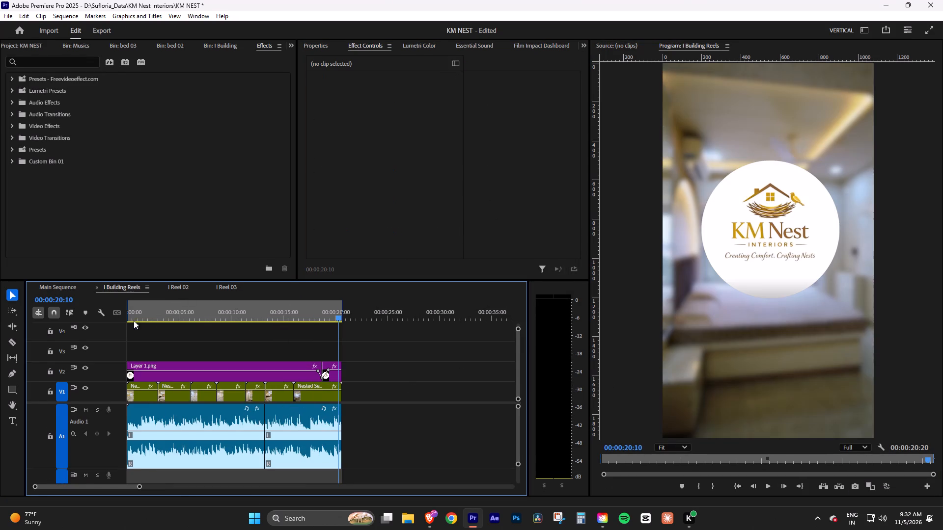
{"action": "left_click", "coordinate": [167, 308]}
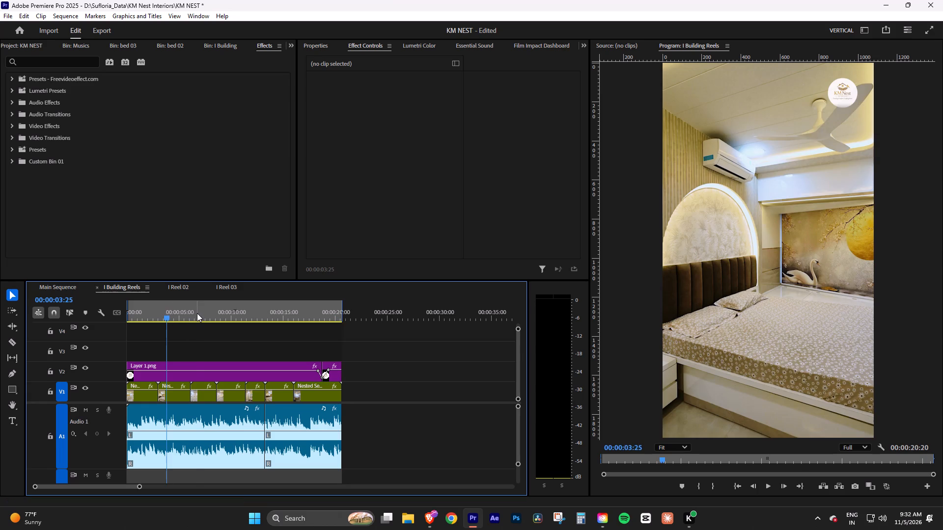
{"action": "left_click", "coordinate": [197, 313]}
{"action": "left_click", "coordinate": [212, 373]}
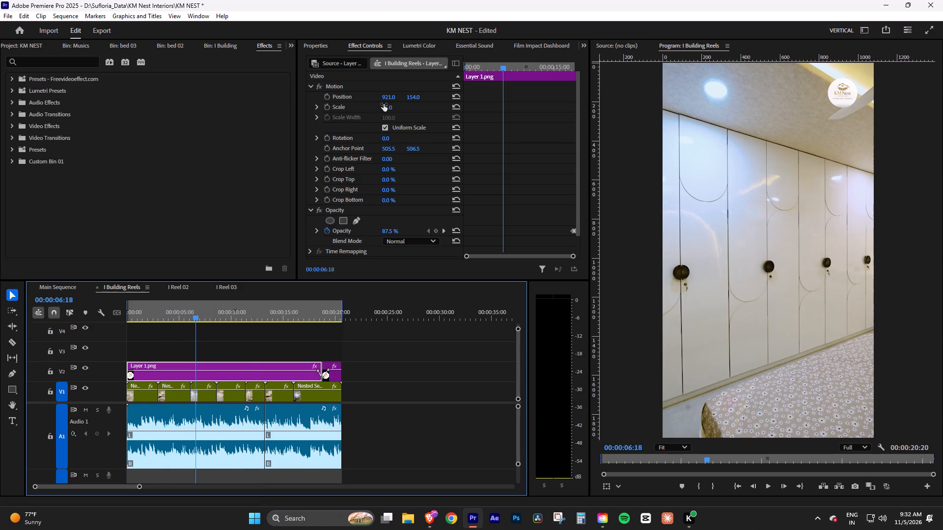
{"action": "right_click", "coordinate": [234, 372]}
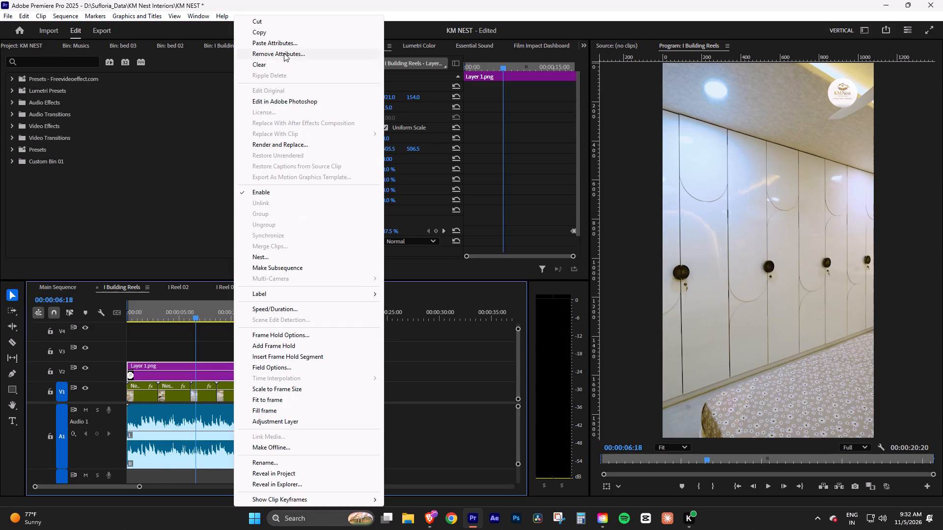
{"action": "left_click", "coordinate": [285, 45]}
{"action": "key", "text": "Return"}
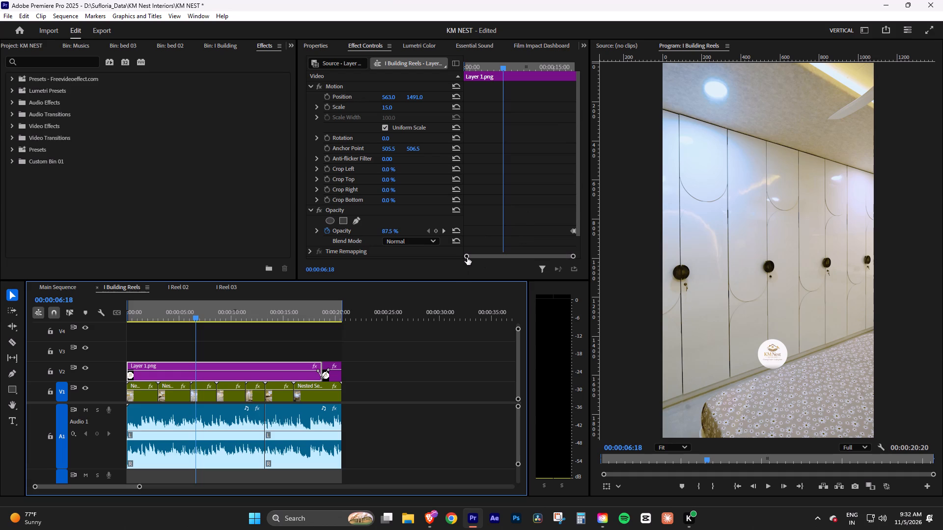
Set the I Building Reels logo's opacity to 50% at its keyframe at 00:00:18:10.
{"action": "left_click_drag", "start_coordinate": [467, 257], "coordinate": [479, 258]}
{"action": "left_click_drag", "start_coordinate": [490, 257], "coordinate": [543, 256]}
{"action": "left_click_drag", "start_coordinate": [565, 68], "coordinate": [576, 69]}
{"action": "left_click", "coordinate": [572, 71]}
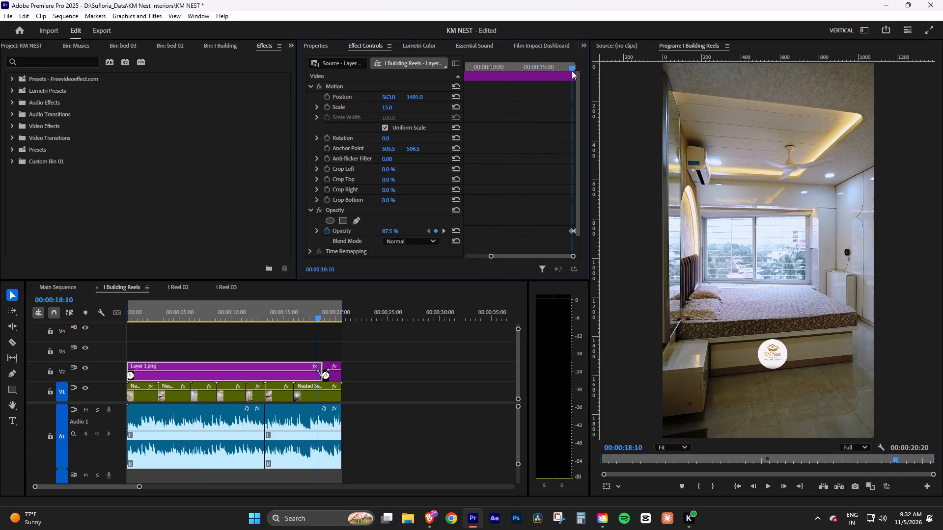
{"action": "left_click", "coordinate": [389, 232]}
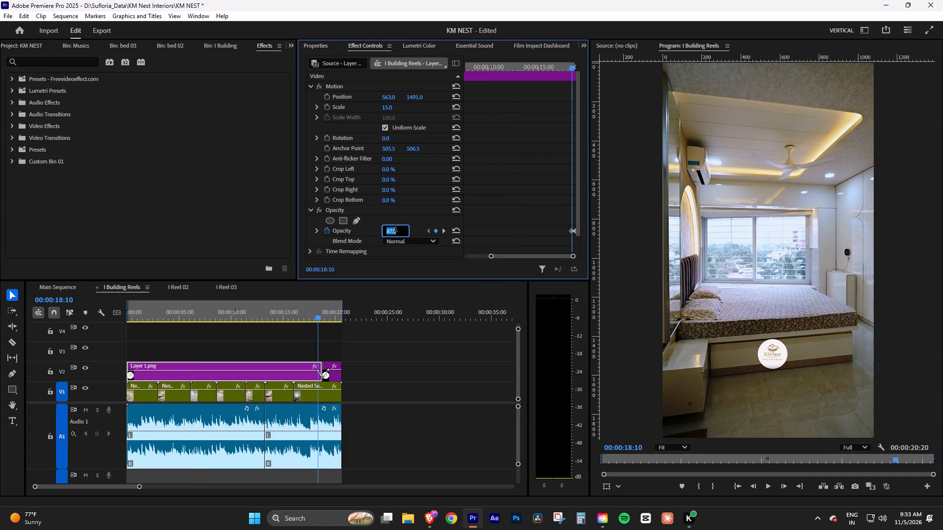
{"action": "type", "text": "50"}
{"action": "key", "text": "Return"}
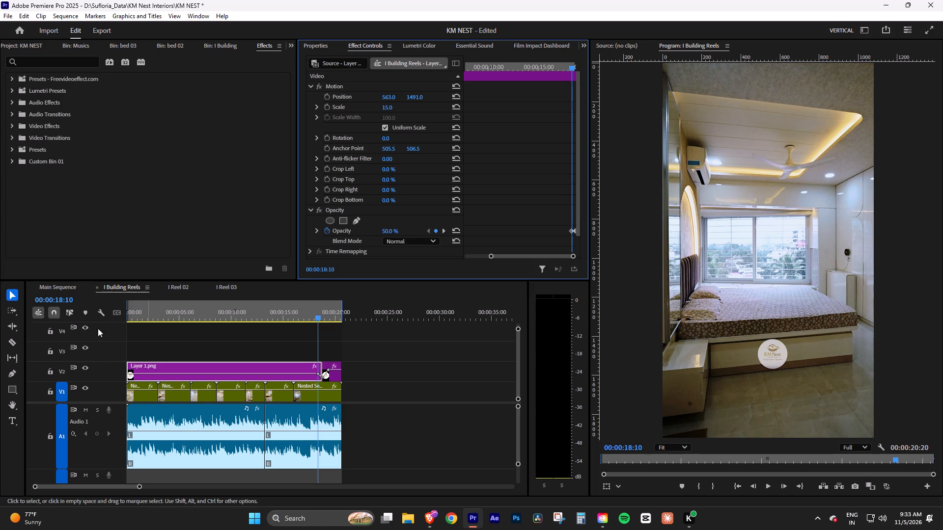
Play I Building Reels from its start to 00:00:01:16 and export that frame as a still image.
{"action": "left_click_drag", "start_coordinate": [161, 317], "coordinate": [74, 326]}
{"action": "key", "text": "space"}
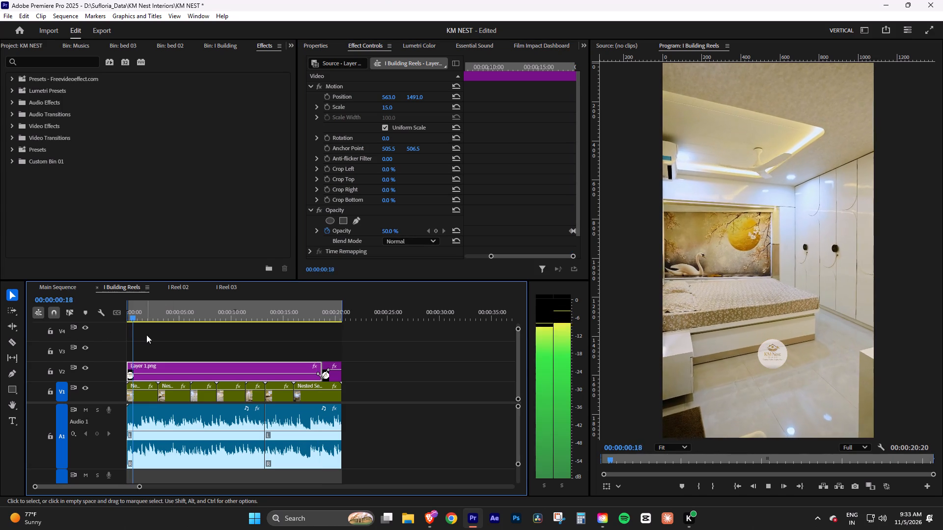
{"action": "key", "text": "space"}
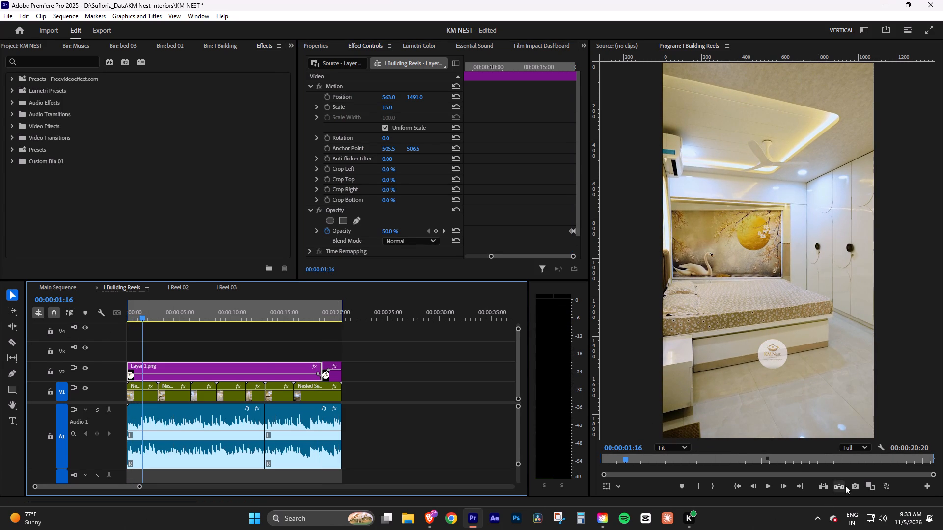
{"action": "left_click", "coordinate": [853, 484]}
{"action": "left_click", "coordinate": [513, 292]}
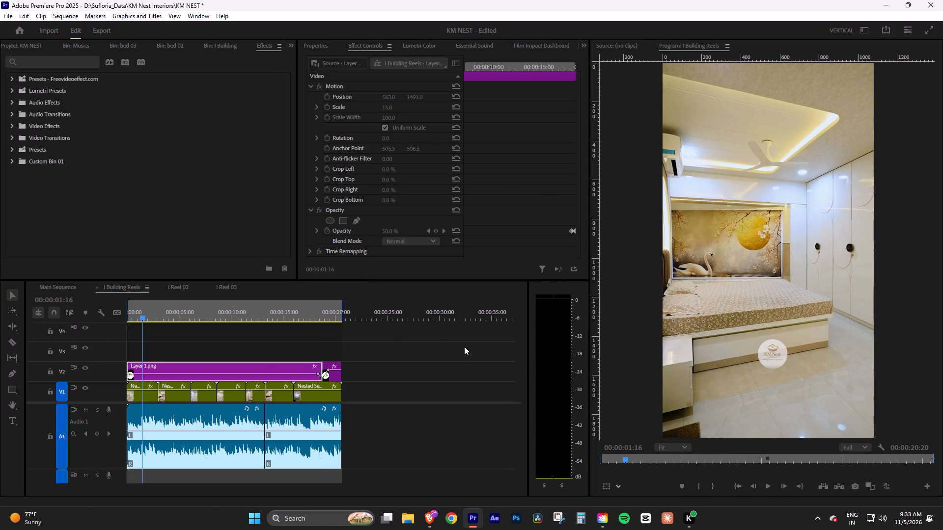
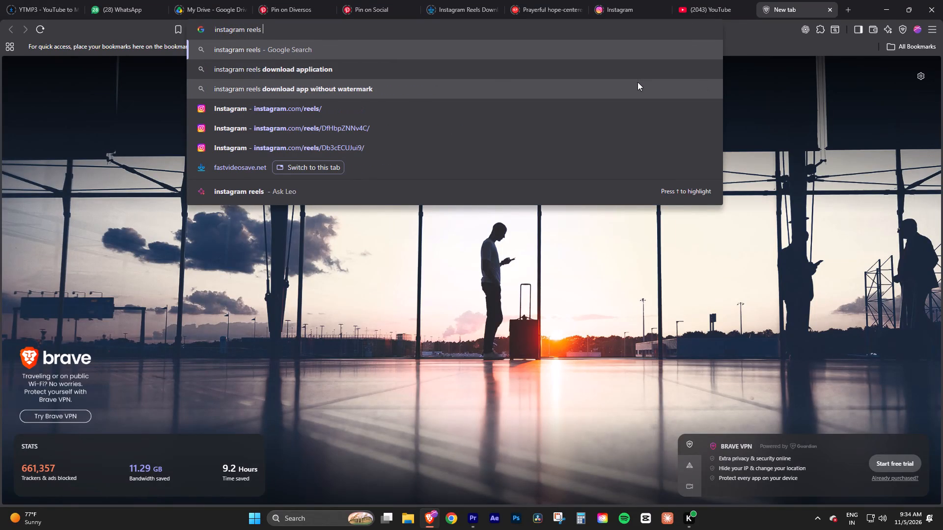
Search the web for "instagram reels safe zone template" and open the Orson Lord article on free safe zone overlays.
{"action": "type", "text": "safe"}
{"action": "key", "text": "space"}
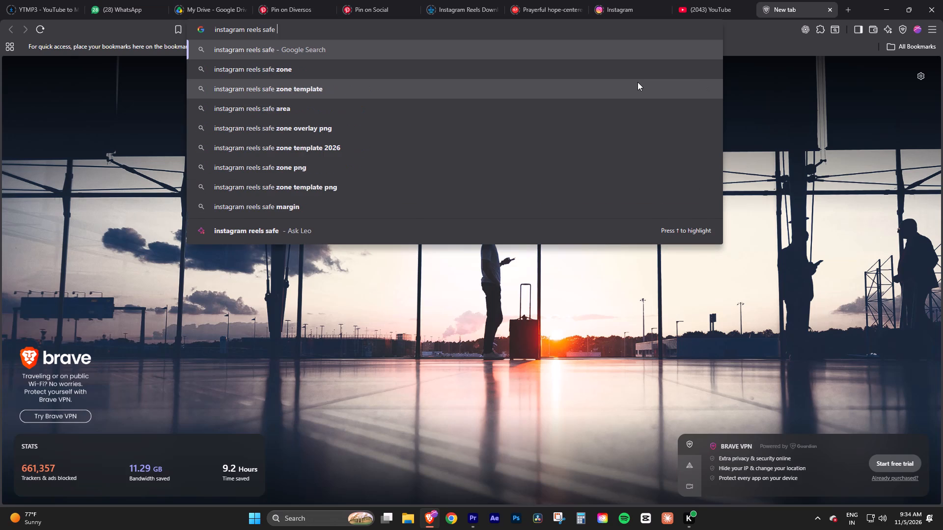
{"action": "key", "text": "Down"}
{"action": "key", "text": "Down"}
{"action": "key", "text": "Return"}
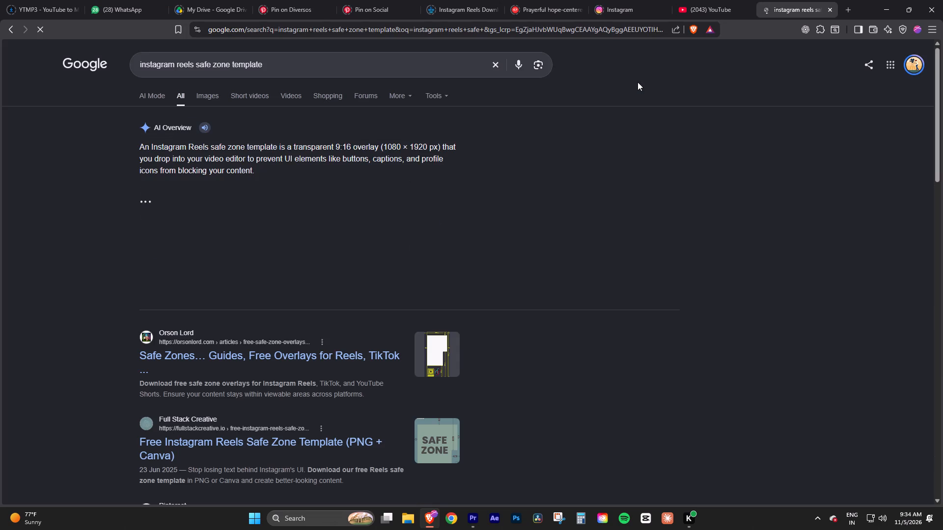
{"action": "left_click", "coordinate": [358, 358]}
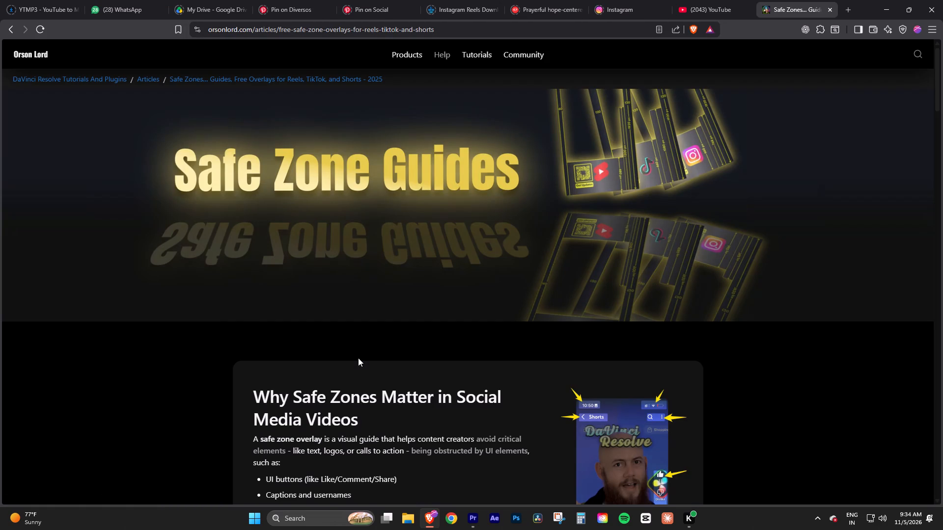
Download the Instagram overlay from the article and save it as the PNG Instagram+Safe+Zone in the KM Nest Interiors folder.
{"action": "scroll", "coordinate": [358, 358], "scroll_direction": "down", "scroll_amount": 4}
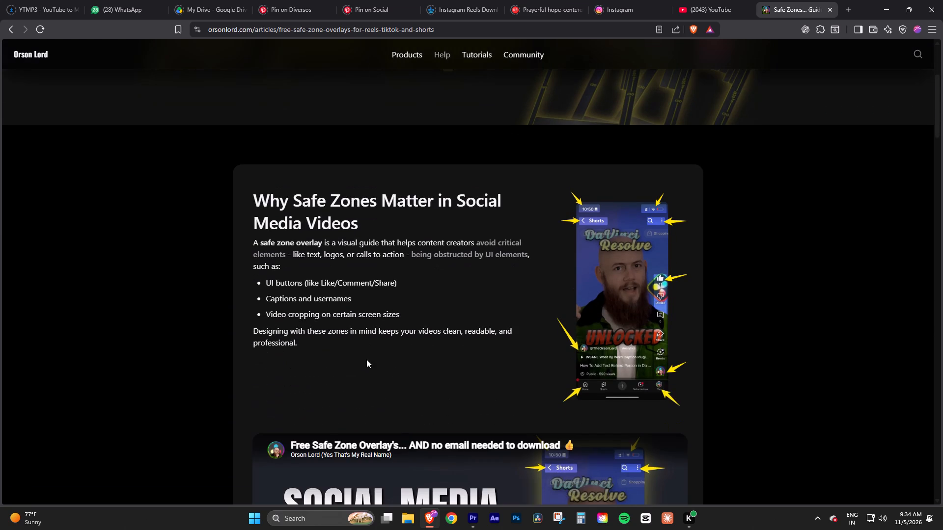
{"action": "scroll", "coordinate": [410, 331], "scroll_direction": "down", "scroll_amount": 6}
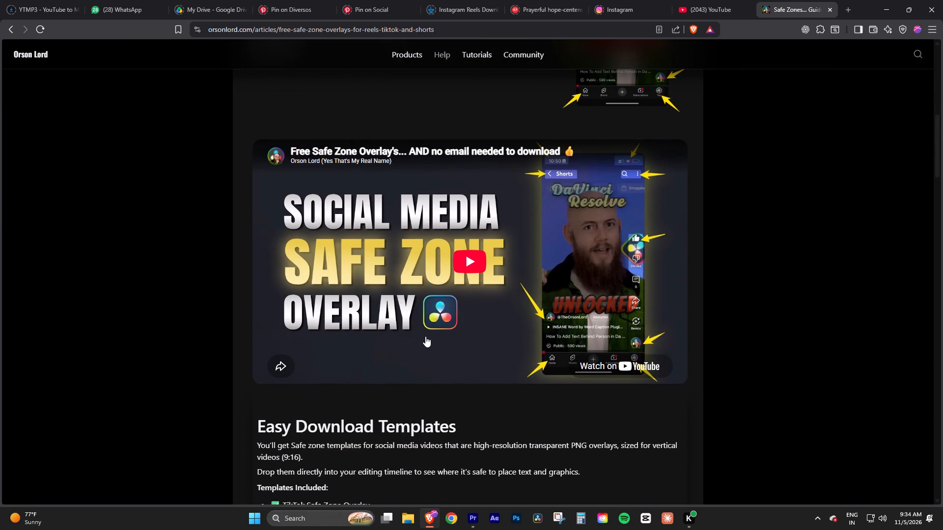
{"action": "scroll", "coordinate": [447, 322], "scroll_direction": "down", "scroll_amount": 7}
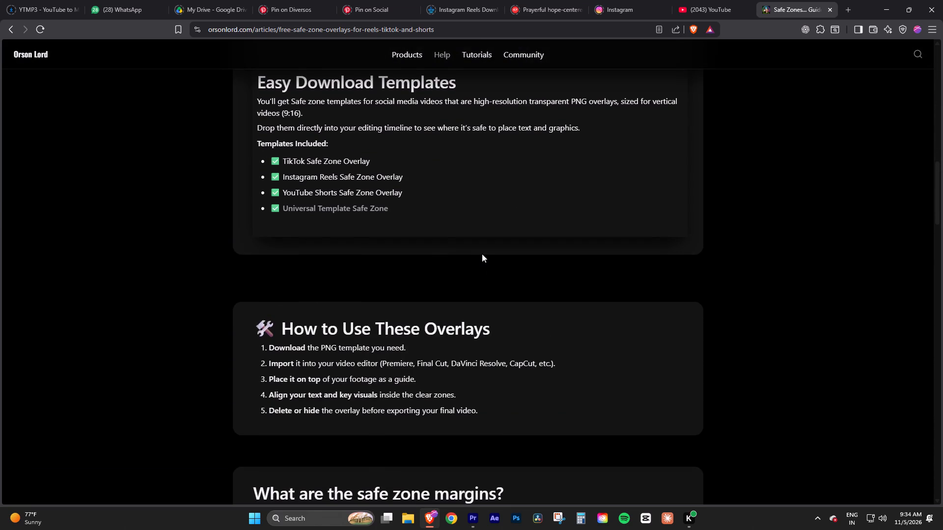
{"action": "scroll", "coordinate": [485, 252], "scroll_direction": "up", "scroll_amount": 3}
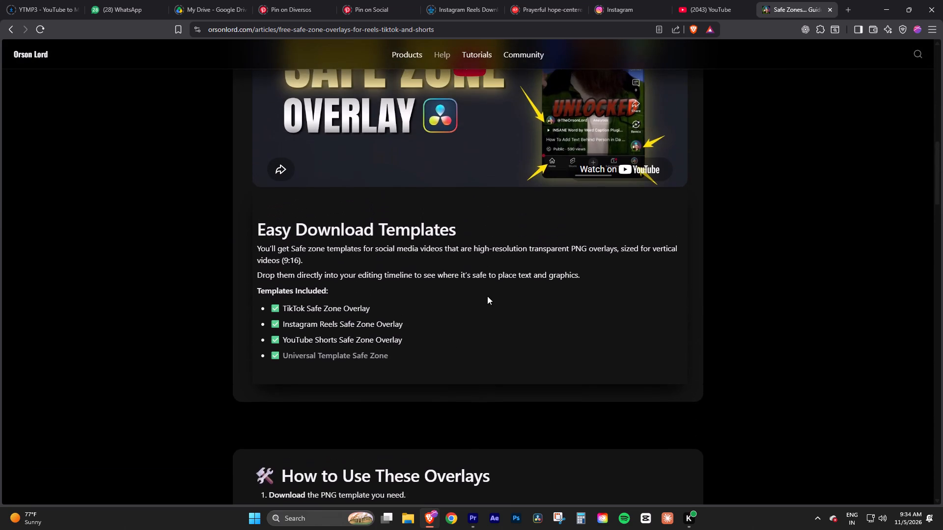
{"action": "scroll", "coordinate": [515, 324], "scroll_direction": "up", "scroll_amount": 1}
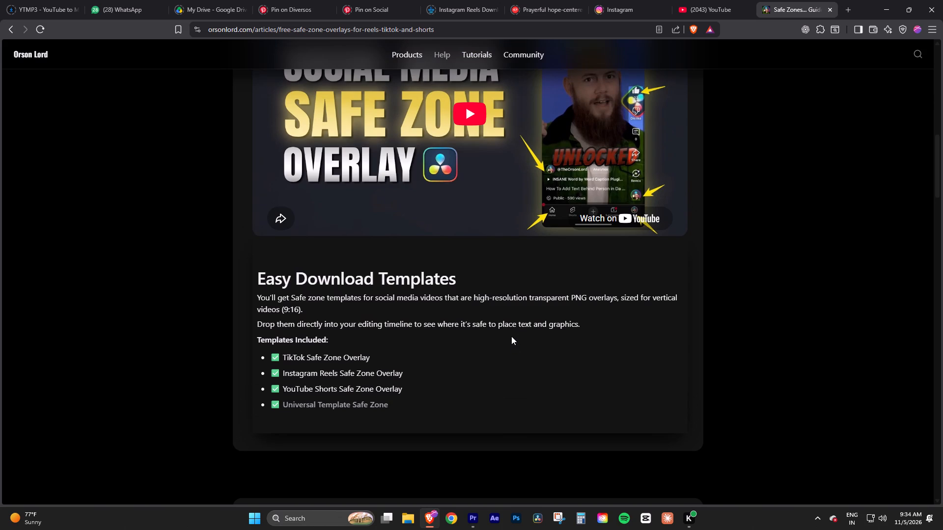
{"action": "scroll", "coordinate": [511, 337], "scroll_direction": "up", "scroll_amount": 1}
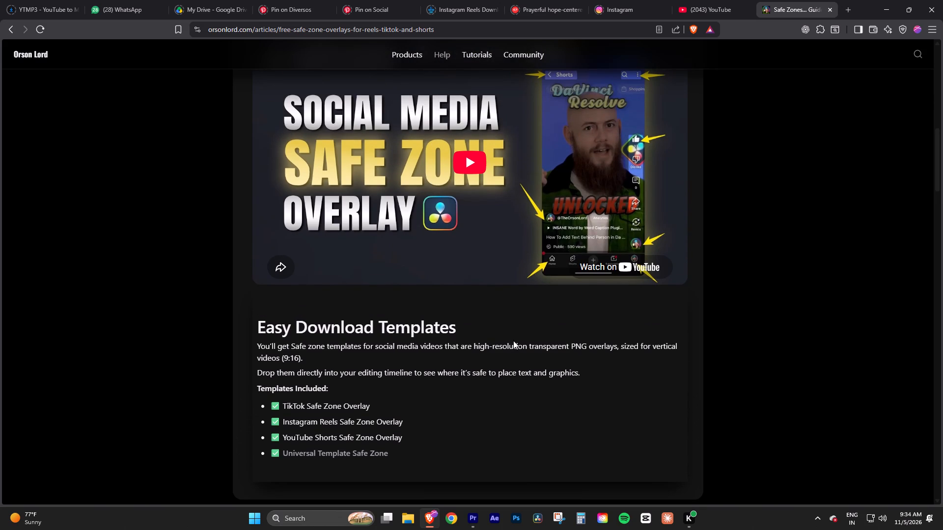
{"action": "scroll", "coordinate": [513, 341], "scroll_direction": "up", "scroll_amount": 1}
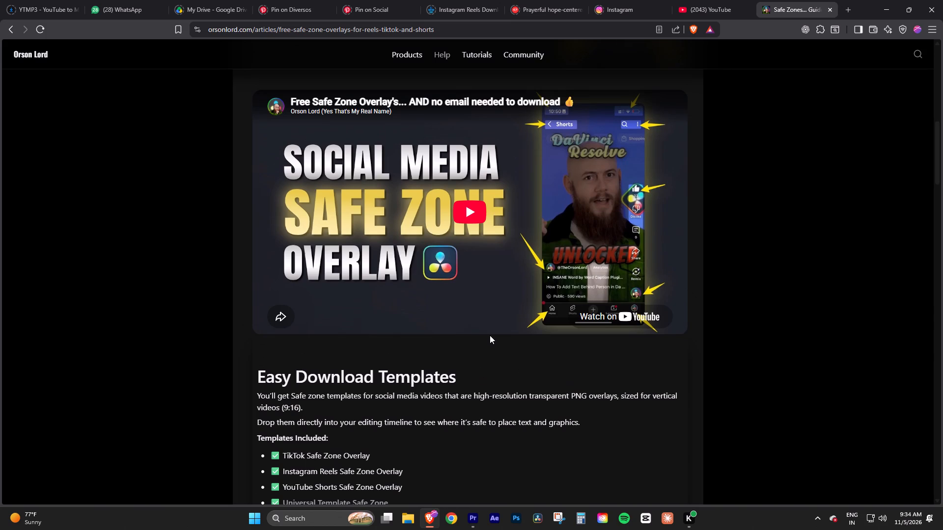
{"action": "scroll", "coordinate": [490, 335], "scroll_direction": "down", "scroll_amount": 8}
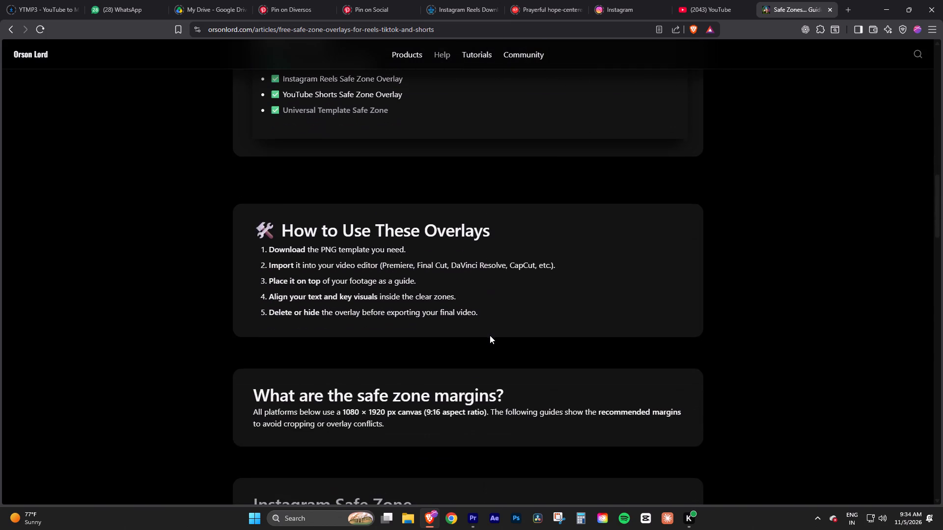
{"action": "scroll", "coordinate": [490, 335], "scroll_direction": "down", "scroll_amount": 6}
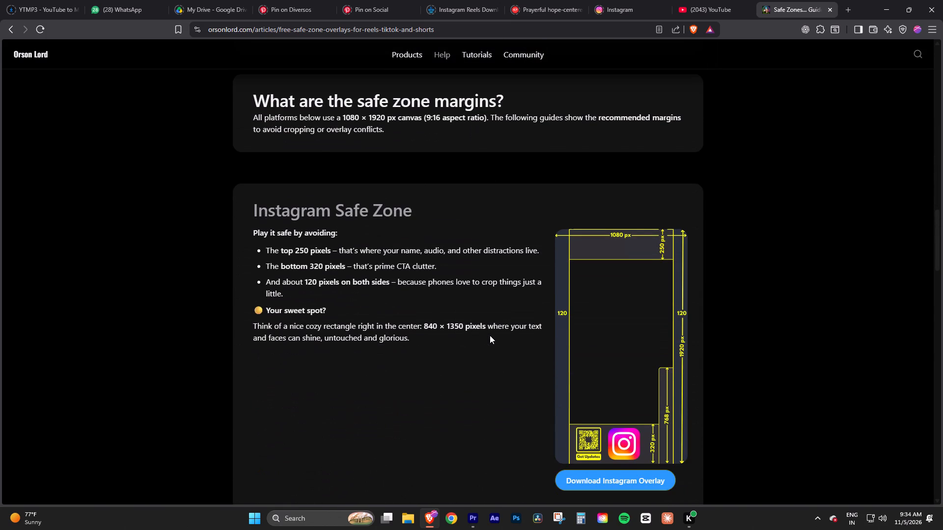
{"action": "scroll", "coordinate": [490, 335], "scroll_direction": "down", "scroll_amount": 1}
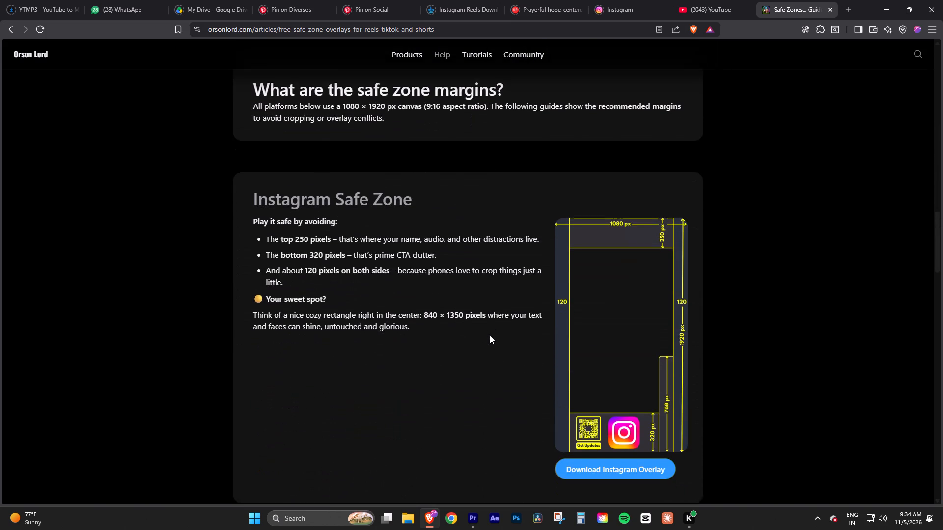
{"action": "scroll", "coordinate": [490, 335], "scroll_direction": "down", "scroll_amount": 3}
{"action": "left_click", "coordinate": [607, 286]}
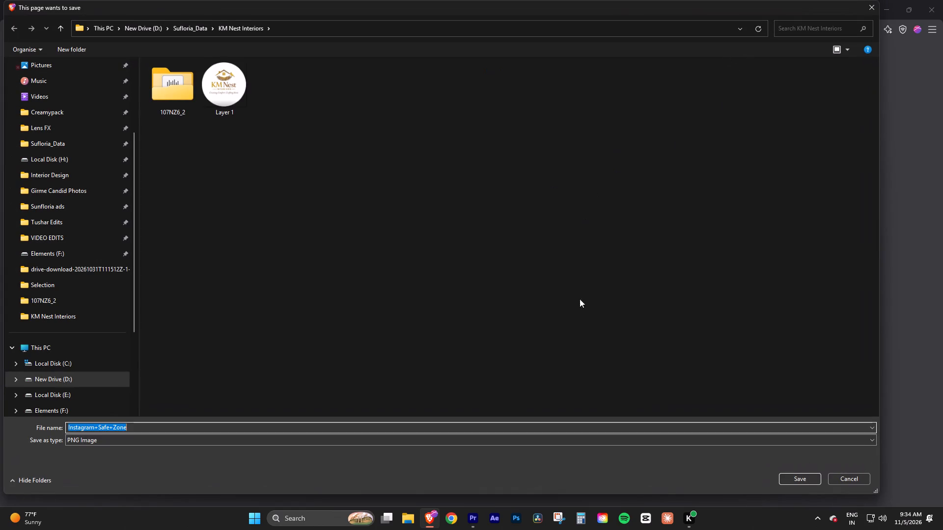
{"action": "left_click", "coordinate": [794, 480]}
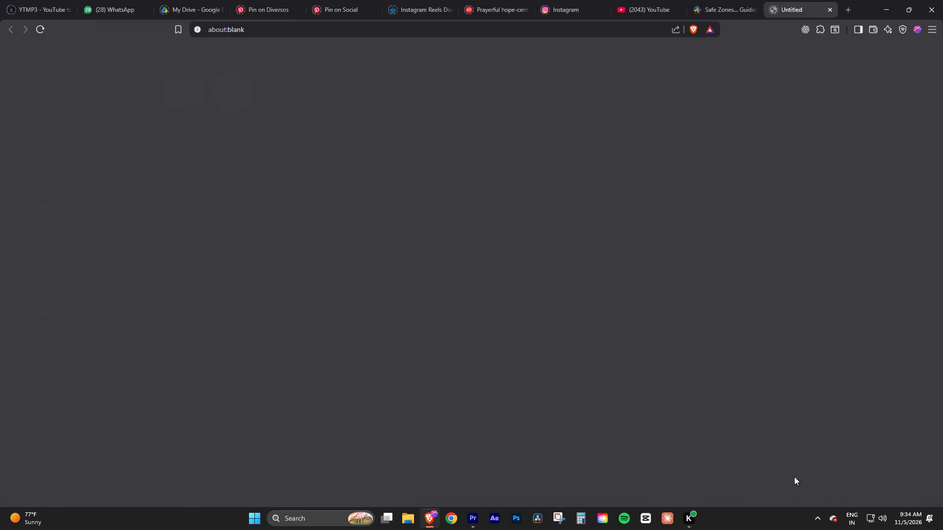
{"action": "left_click", "coordinate": [707, 0]}
{"action": "left_click", "coordinate": [812, 0]}
Look through the rest of the article, including the TikTok and YouTube safe zone guides.
{"action": "scroll", "coordinate": [562, 288], "scroll_direction": "up", "scroll_amount": 4}
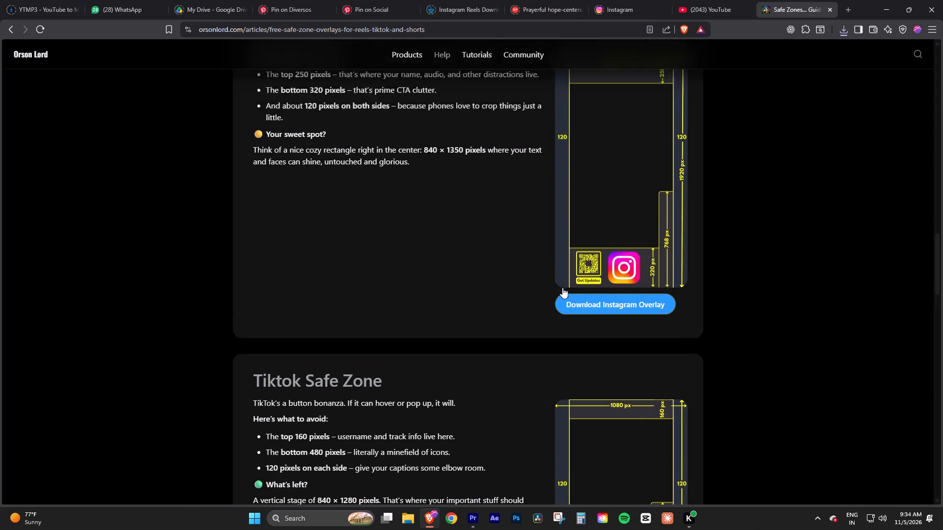
{"action": "scroll", "coordinate": [562, 288], "scroll_direction": "up", "scroll_amount": 1}
{"action": "scroll", "coordinate": [504, 324], "scroll_direction": "down", "scroll_amount": 9}
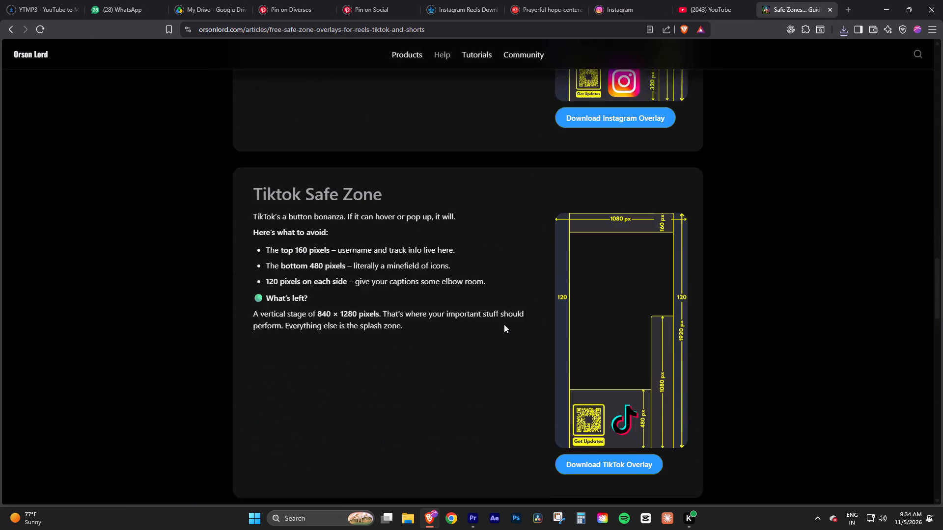
{"action": "scroll", "coordinate": [504, 324], "scroll_direction": "down", "scroll_amount": 7}
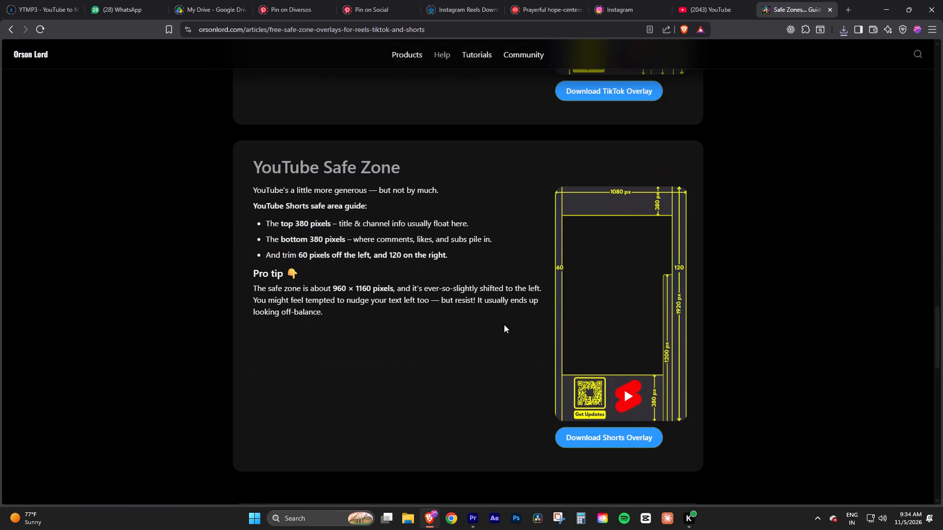
{"action": "scroll", "coordinate": [504, 324], "scroll_direction": "up", "scroll_amount": 13}
{"action": "scroll", "coordinate": [504, 324], "scroll_direction": "down", "scroll_amount": 4}
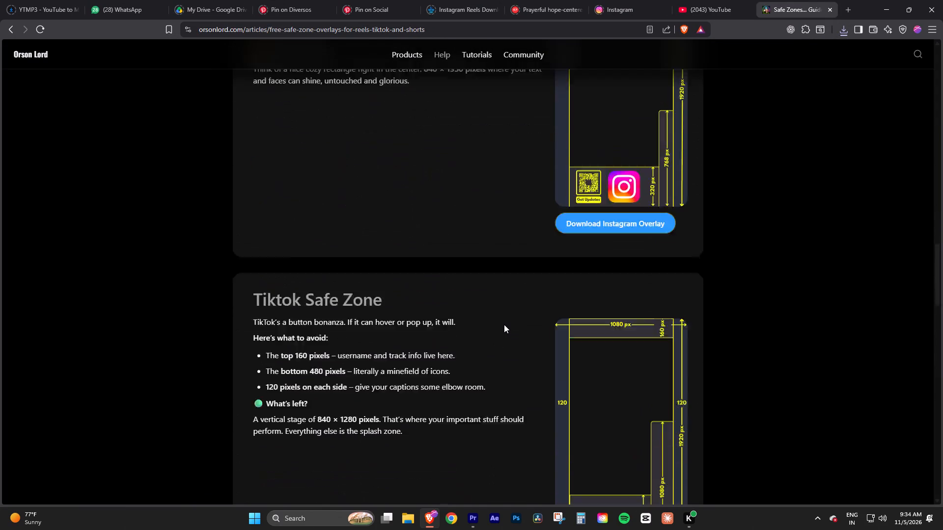
{"action": "scroll", "coordinate": [504, 324], "scroll_direction": "down", "scroll_amount": 16}
{"action": "scroll", "coordinate": [504, 324], "scroll_direction": "down", "scroll_amount": 8}
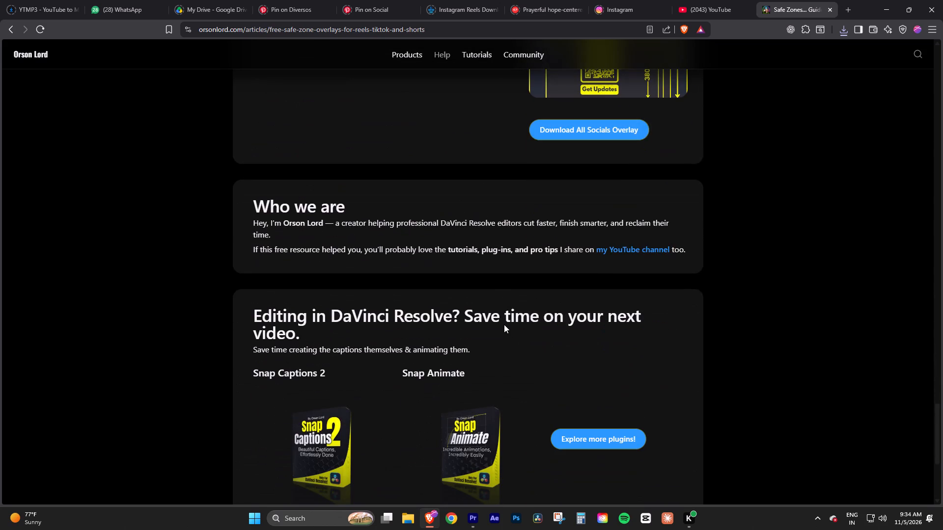
{"action": "scroll", "coordinate": [504, 324], "scroll_direction": "down", "scroll_amount": 4}
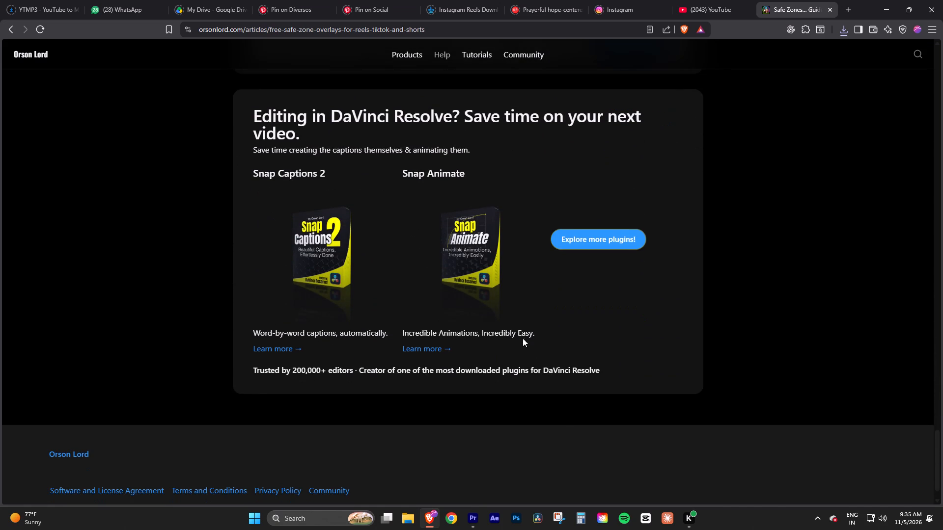
Switch to Premiere Pro and import the Instagram+Safe+Zone image from the KM Nest Interiors folder into the KM NEST project.
{"action": "left_click", "coordinate": [479, 524]}
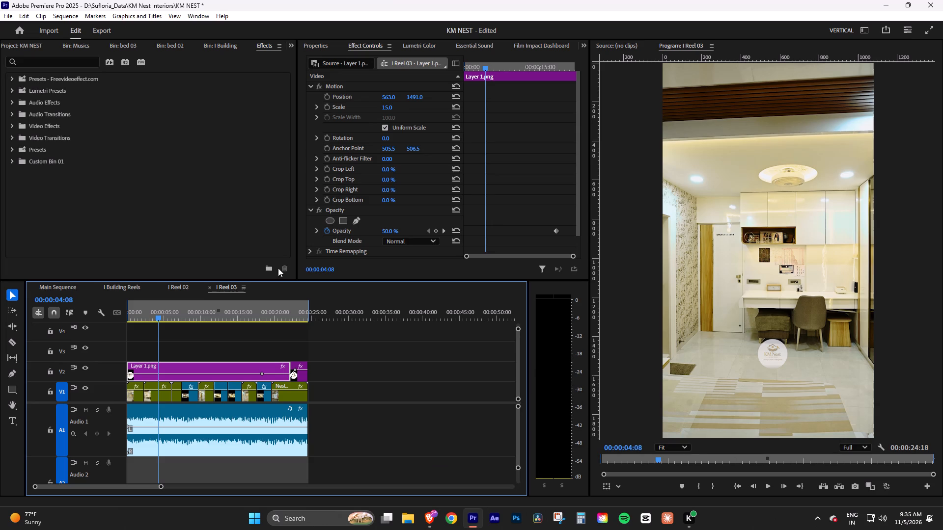
{"action": "left_click", "coordinate": [29, 44]}
{"action": "left_click", "coordinate": [163, 110]}
{"action": "key", "text": "grave"}
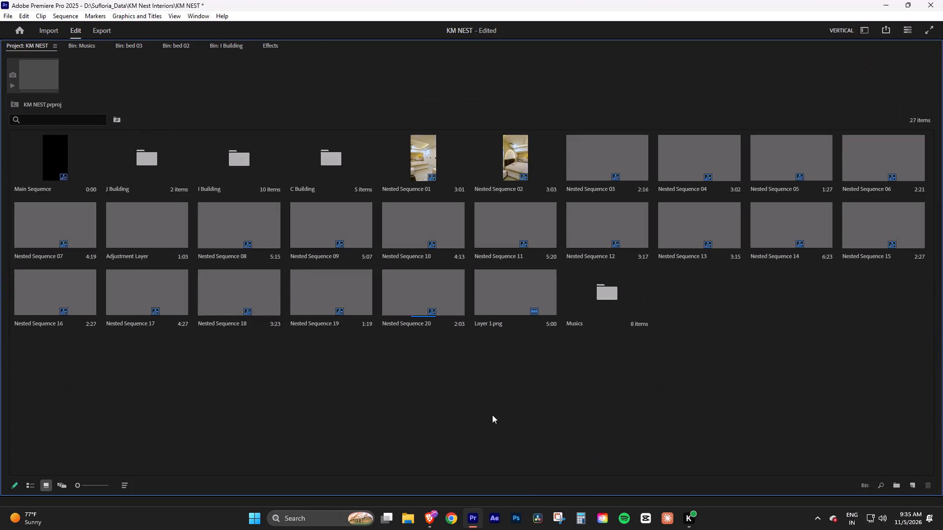
{"action": "double_click", "coordinate": [492, 414]}
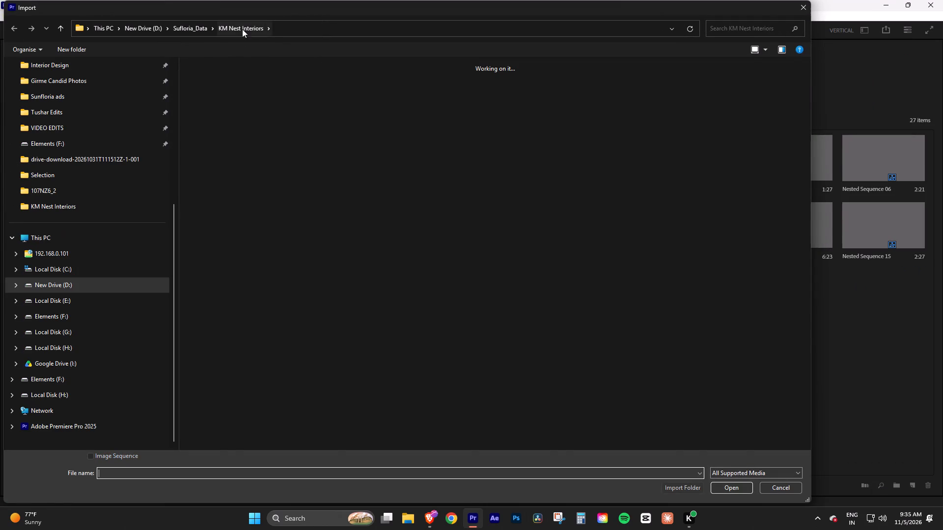
{"action": "left_click", "coordinate": [424, 148]}
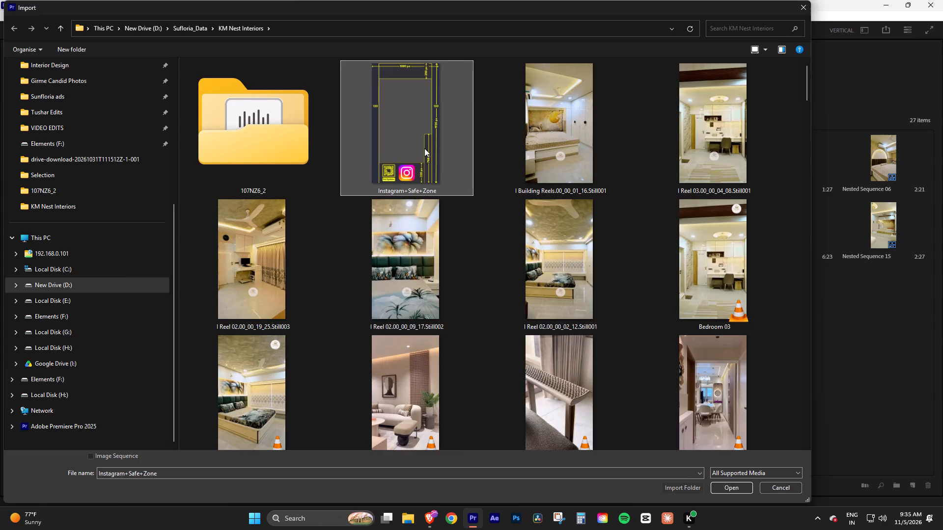
{"action": "key", "text": "Return"}
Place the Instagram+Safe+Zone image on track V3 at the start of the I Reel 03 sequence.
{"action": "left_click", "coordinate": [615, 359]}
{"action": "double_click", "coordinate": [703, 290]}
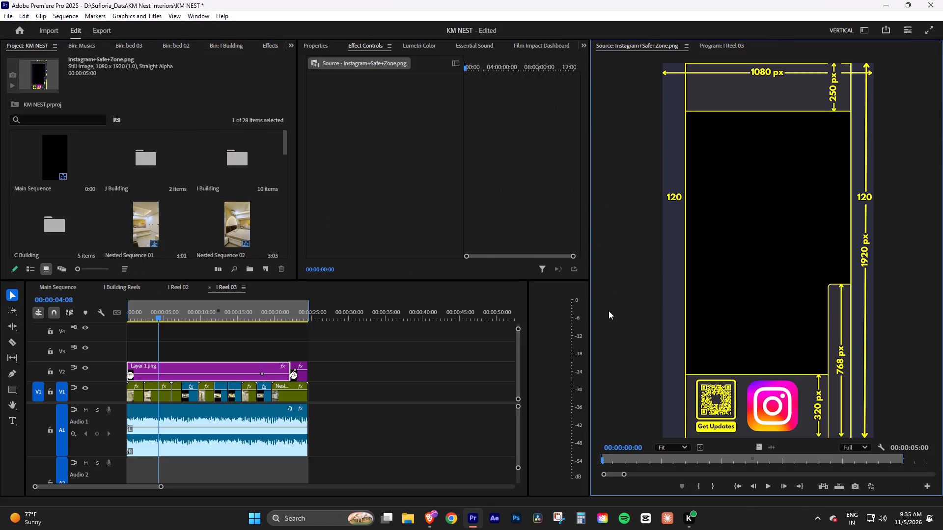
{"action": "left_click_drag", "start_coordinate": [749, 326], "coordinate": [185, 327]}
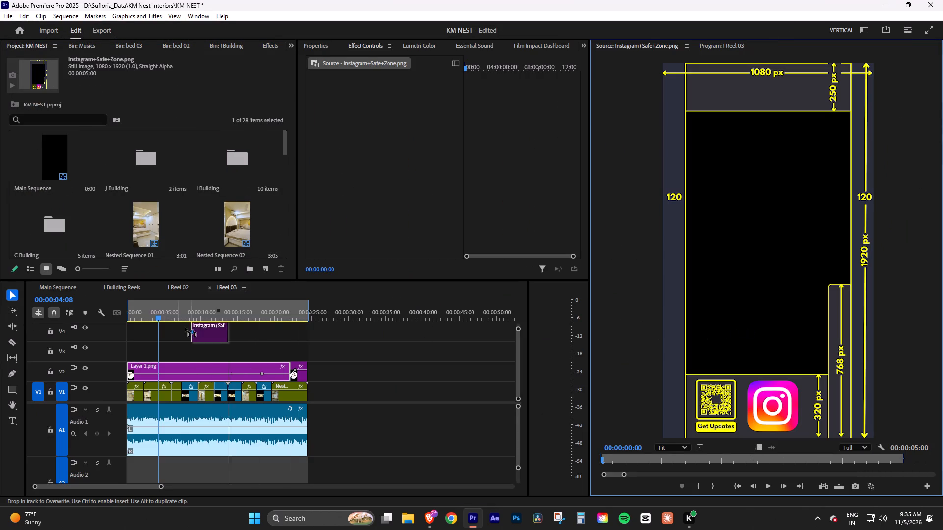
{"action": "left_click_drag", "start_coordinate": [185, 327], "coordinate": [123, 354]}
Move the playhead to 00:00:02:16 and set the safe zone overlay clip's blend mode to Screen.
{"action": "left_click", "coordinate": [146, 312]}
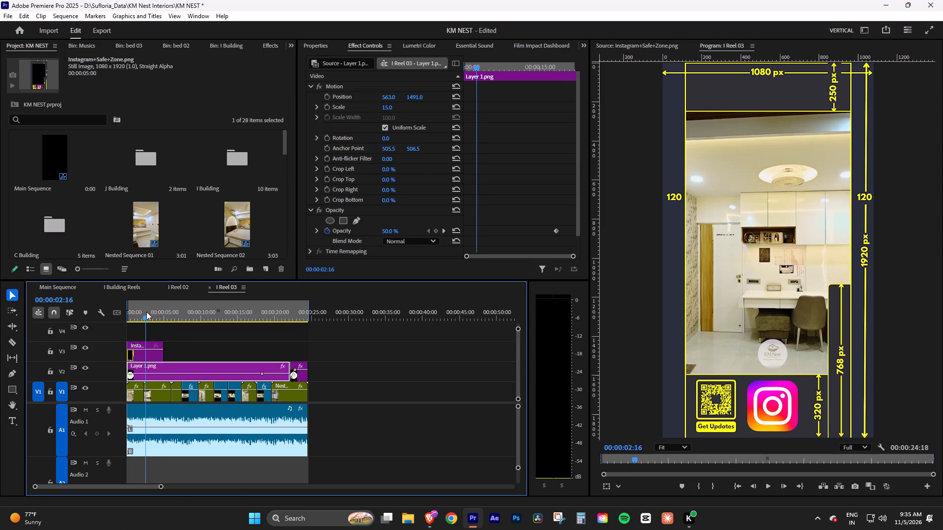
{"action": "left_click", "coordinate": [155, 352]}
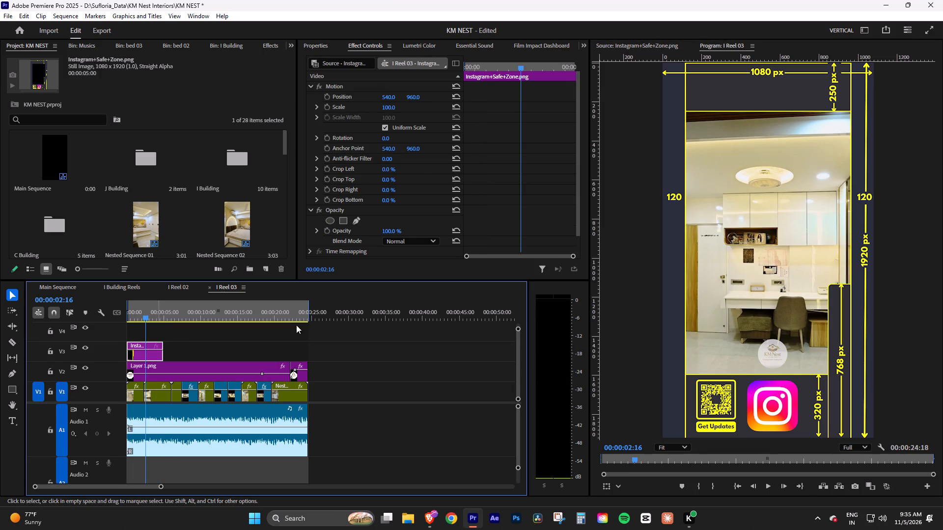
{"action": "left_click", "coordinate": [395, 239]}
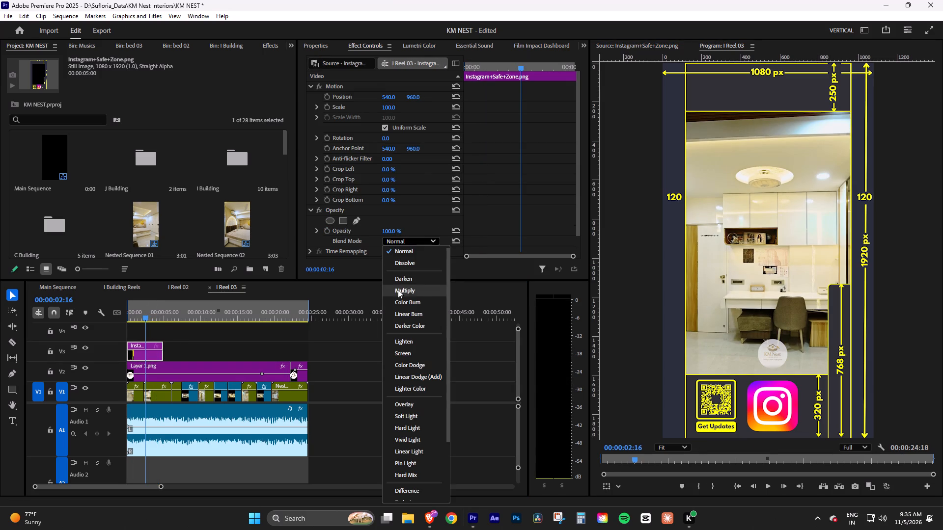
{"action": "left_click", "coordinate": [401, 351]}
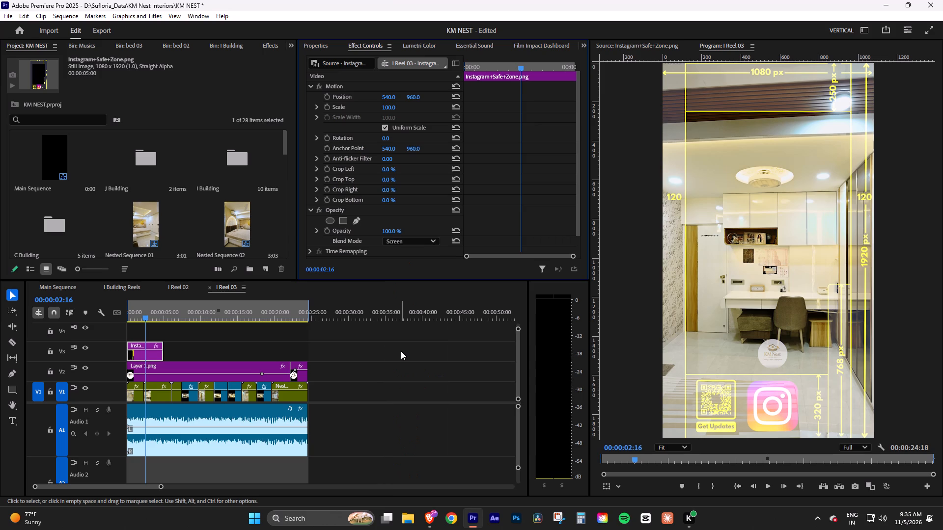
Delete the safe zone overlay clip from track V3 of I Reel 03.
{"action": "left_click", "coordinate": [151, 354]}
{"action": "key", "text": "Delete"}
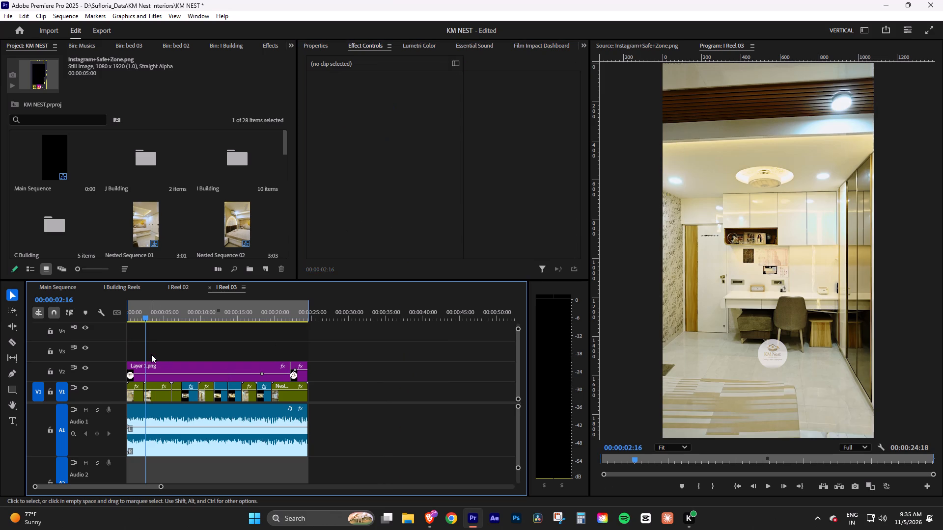
Return to the browser's safe zone search results and open the Rob Pinney Studio PNG overlay page in a new tab.
{"action": "key", "text": "alt+Tab"}
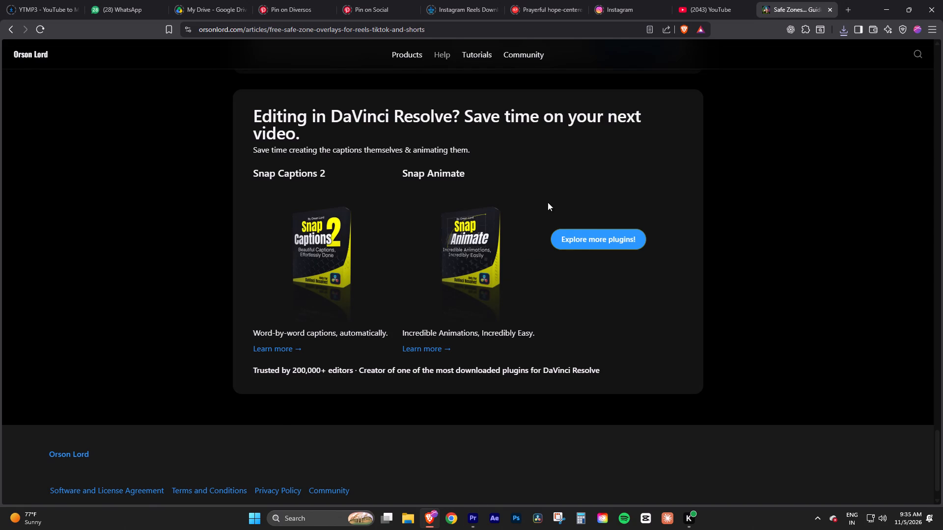
{"action": "left_click", "coordinate": [539, 206]}
{"action": "scroll", "coordinate": [332, 254], "scroll_direction": "down", "scroll_amount": 5}
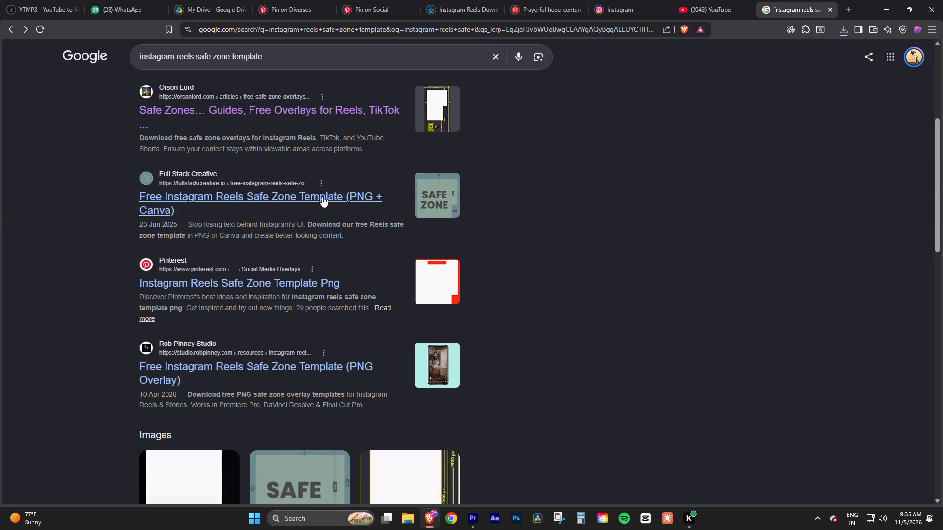
{"action": "right_click", "coordinate": [265, 368]}
{"action": "left_click", "coordinate": [328, 170]}
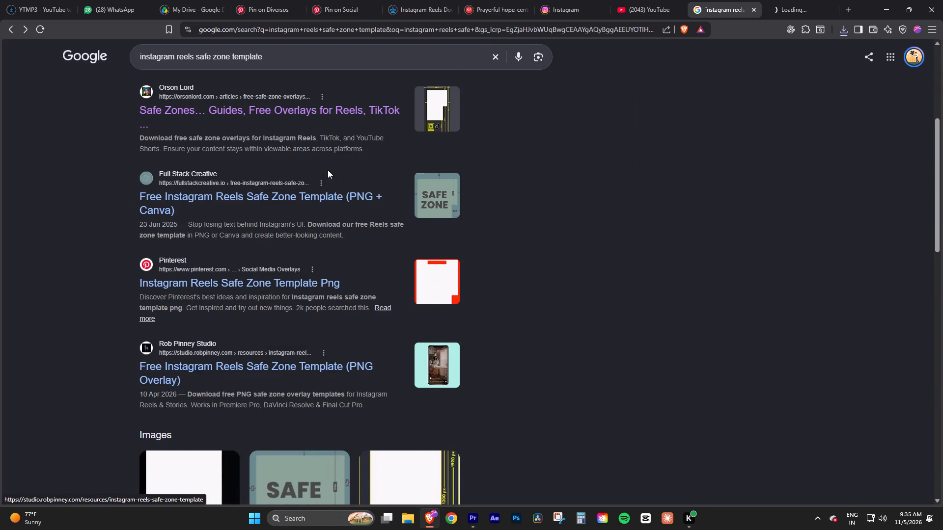
Examine the Rob Pinney Studio page for its basic and advanced Instagram safe zone template offerings.
{"action": "left_click", "coordinate": [800, 0]}
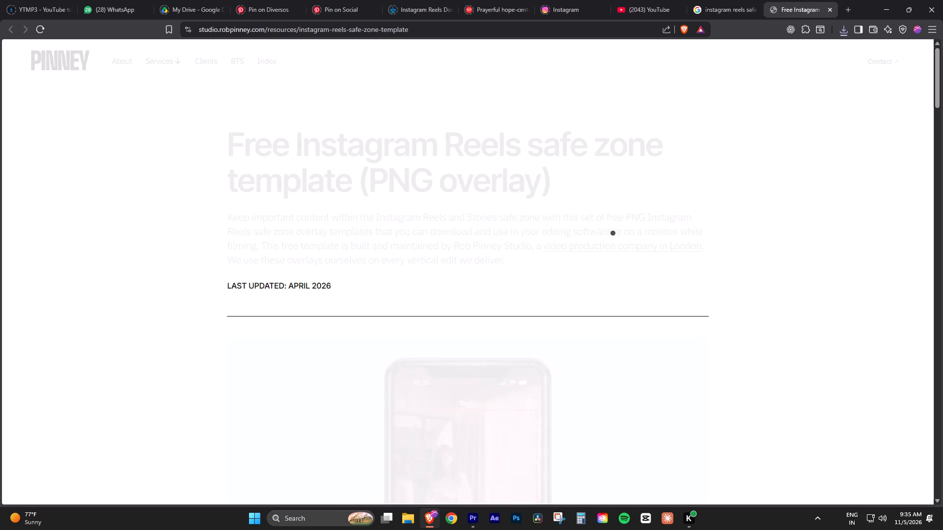
{"action": "scroll", "coordinate": [456, 250], "scroll_direction": "down", "scroll_amount": 5}
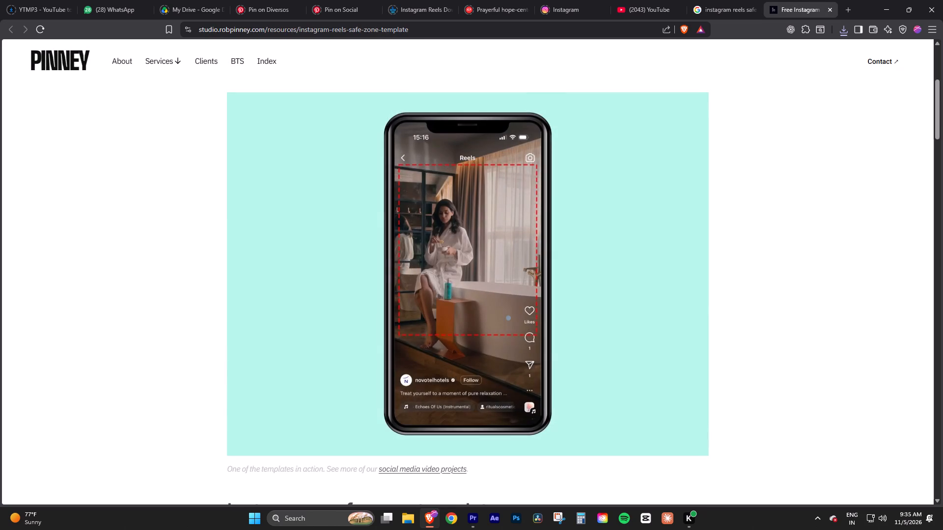
{"action": "scroll", "coordinate": [516, 320], "scroll_direction": "down", "scroll_amount": 8}
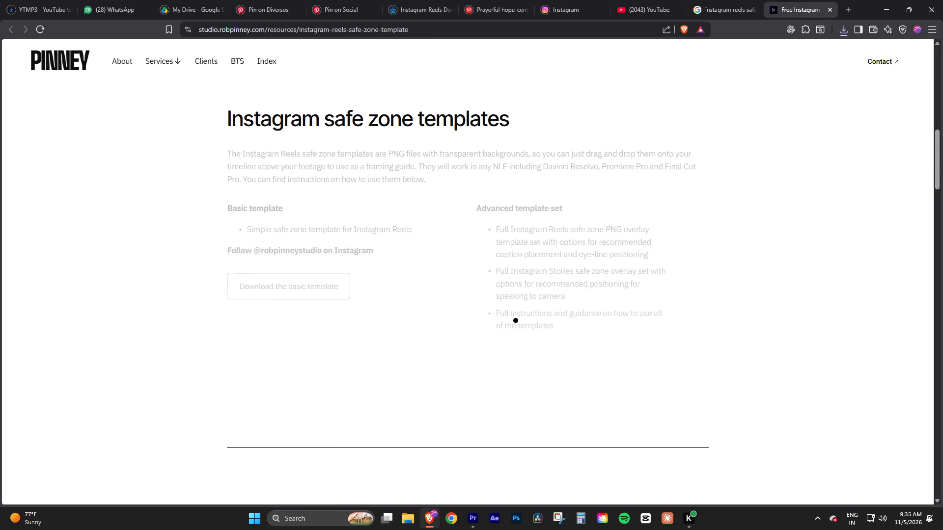
{"action": "scroll", "coordinate": [407, 319], "scroll_direction": "up", "scroll_amount": 8}
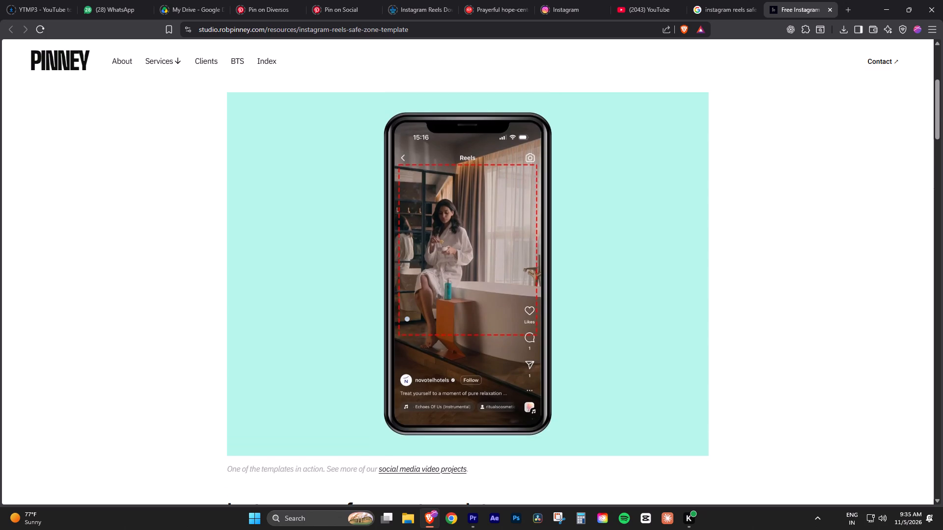
{"action": "scroll", "coordinate": [407, 319], "scroll_direction": "down", "scroll_amount": 2}
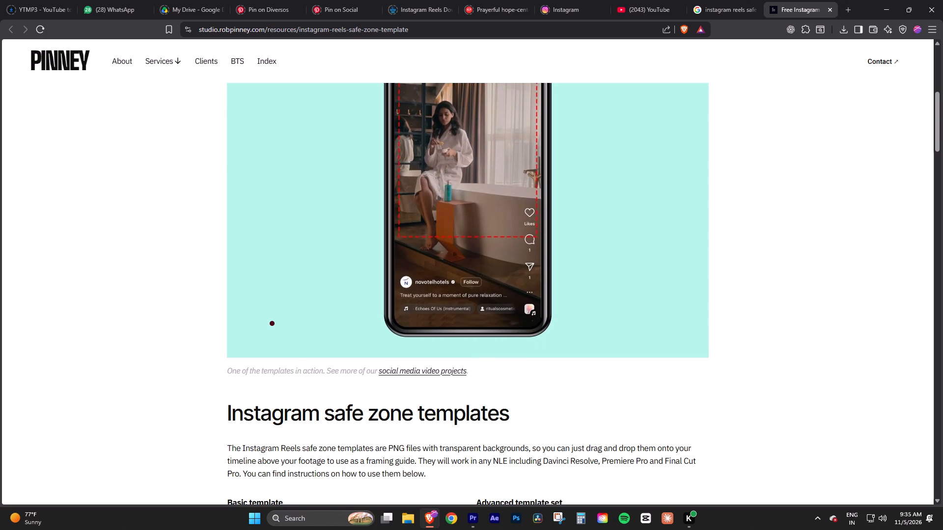
{"action": "scroll", "coordinate": [272, 323], "scroll_direction": "up", "scroll_amount": 1}
{"action": "scroll", "coordinate": [272, 323], "scroll_direction": "down", "scroll_amount": 6}
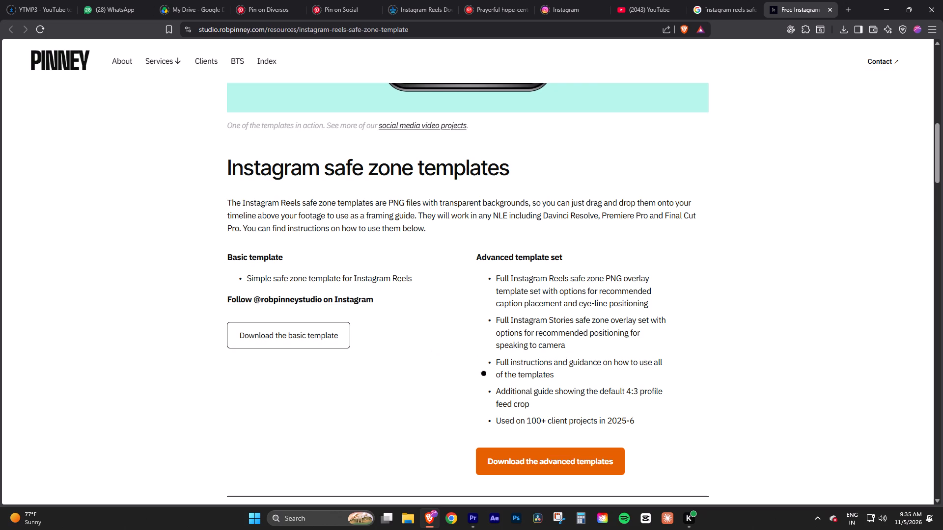
{"action": "scroll", "coordinate": [435, 379], "scroll_direction": "down", "scroll_amount": 1}
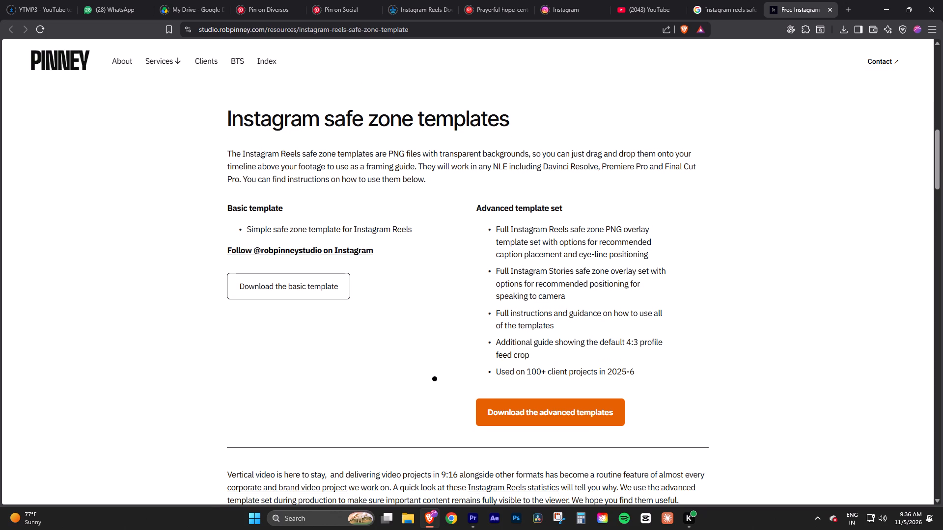
Open the advanced template set's page and look through its preview images.
{"action": "left_click", "coordinate": [548, 414]}
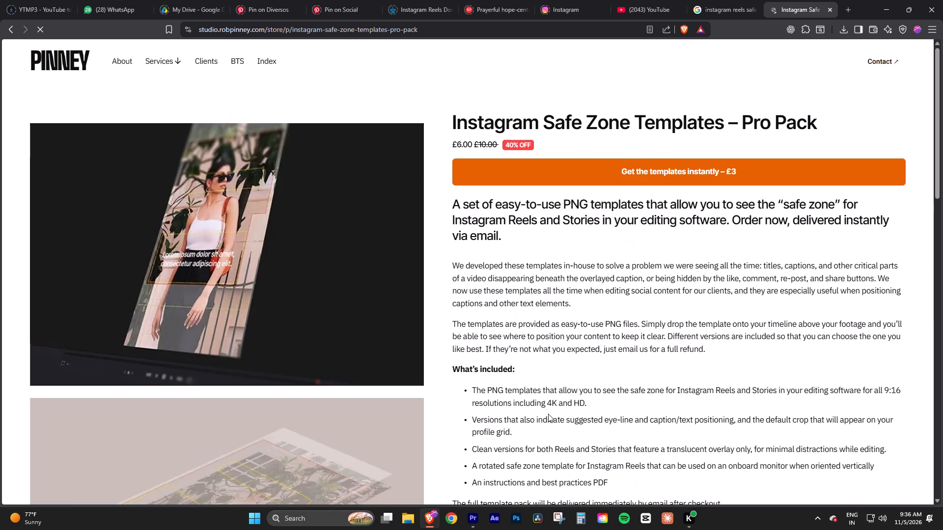
{"action": "scroll", "coordinate": [277, 310], "scroll_direction": "down", "scroll_amount": 5}
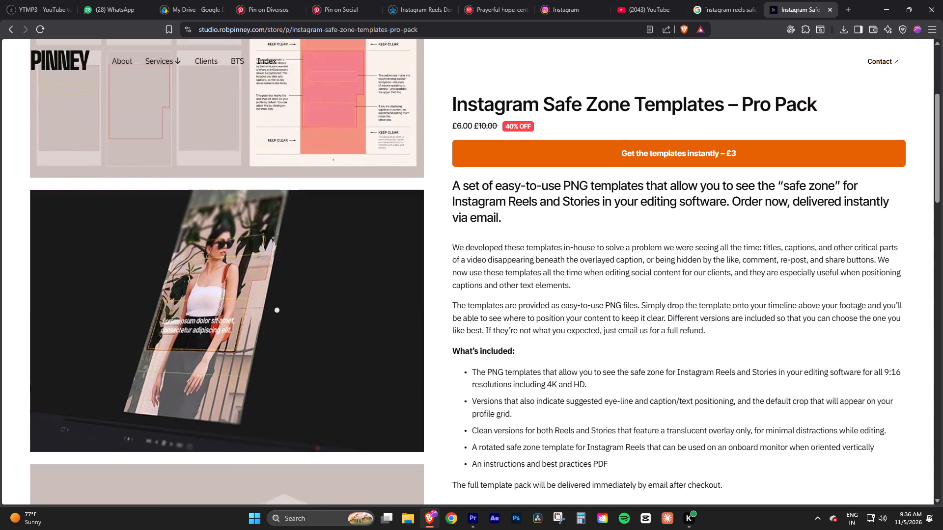
{"action": "scroll", "coordinate": [298, 301], "scroll_direction": "up", "scroll_amount": 5}
{"action": "scroll", "coordinate": [298, 301], "scroll_direction": "down", "scroll_amount": 11}
{"action": "left_click", "coordinate": [298, 301]}
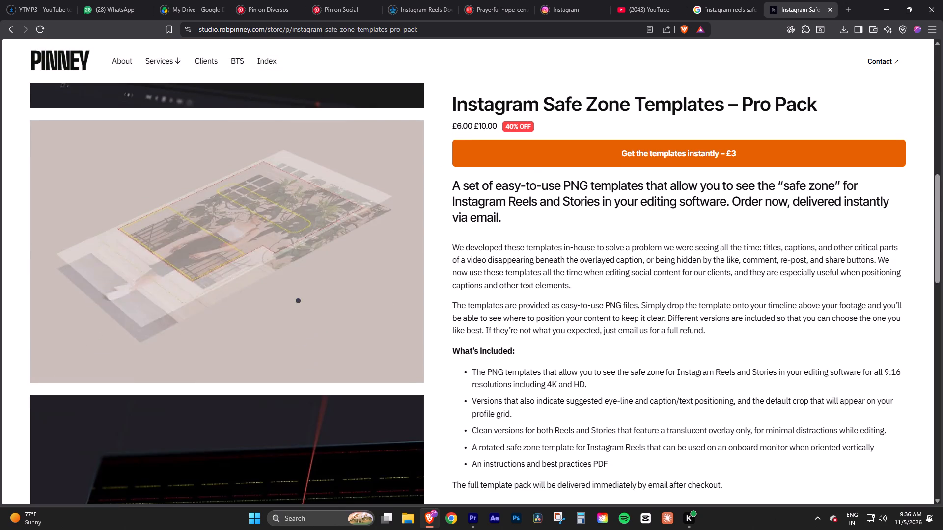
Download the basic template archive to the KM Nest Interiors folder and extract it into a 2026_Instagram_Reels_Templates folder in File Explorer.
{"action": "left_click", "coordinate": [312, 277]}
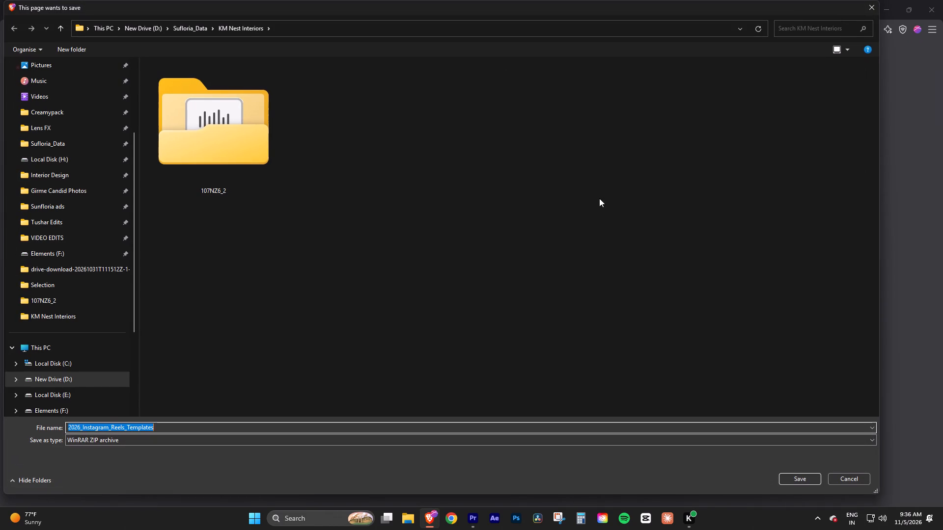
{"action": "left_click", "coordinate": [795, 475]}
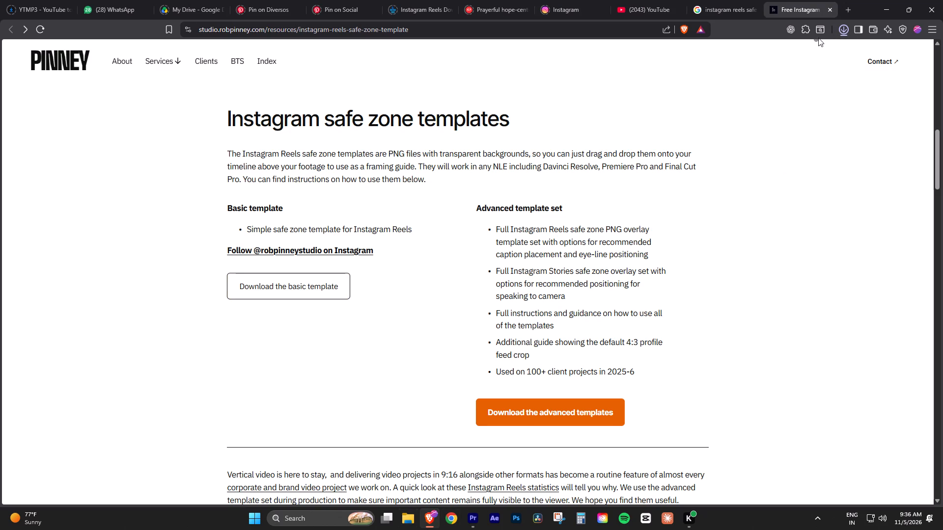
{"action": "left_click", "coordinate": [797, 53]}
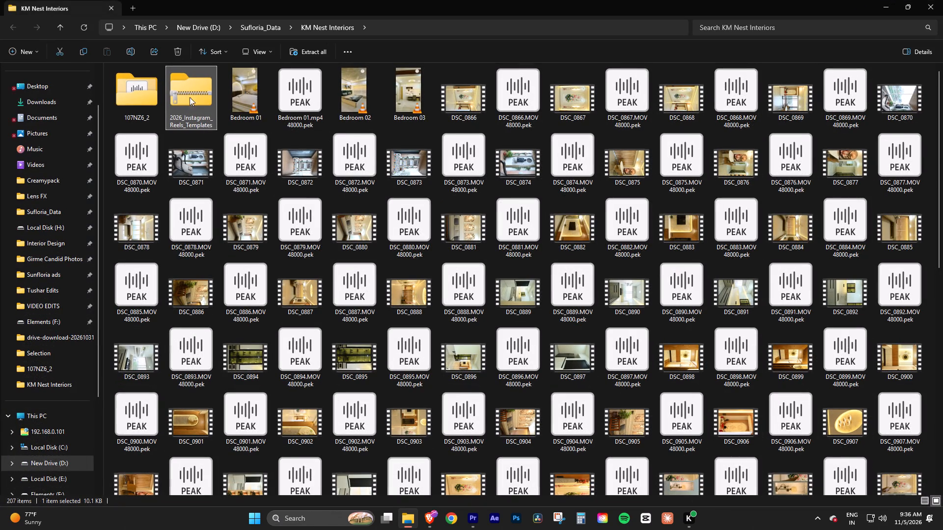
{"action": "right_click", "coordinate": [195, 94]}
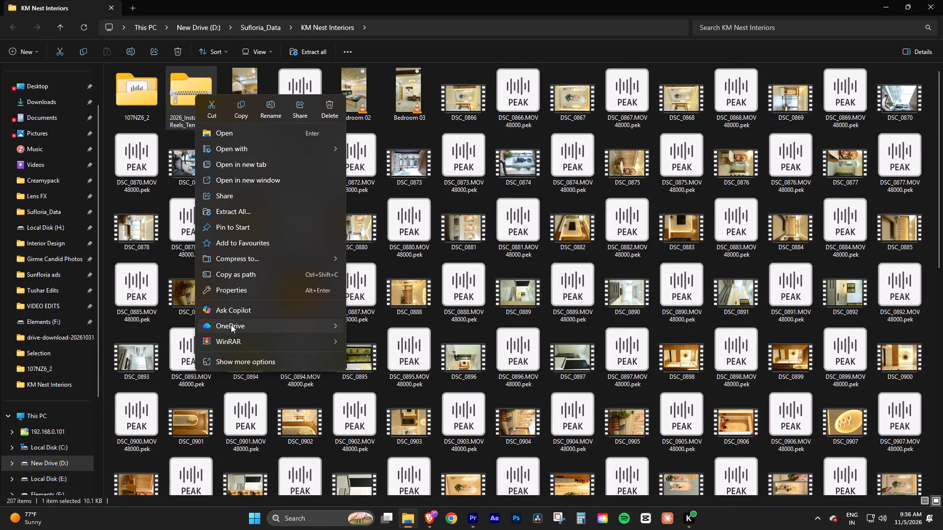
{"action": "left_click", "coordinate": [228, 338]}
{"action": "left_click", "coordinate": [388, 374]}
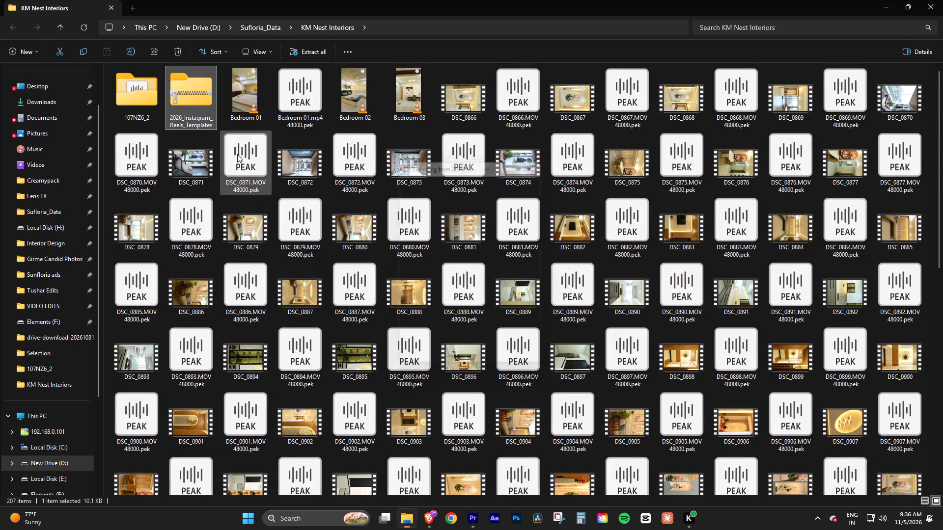
Open the extracted 2024 Instagram Reels Templates folder and preview its PNG overlays.
{"action": "double_click", "coordinate": [191, 97]}
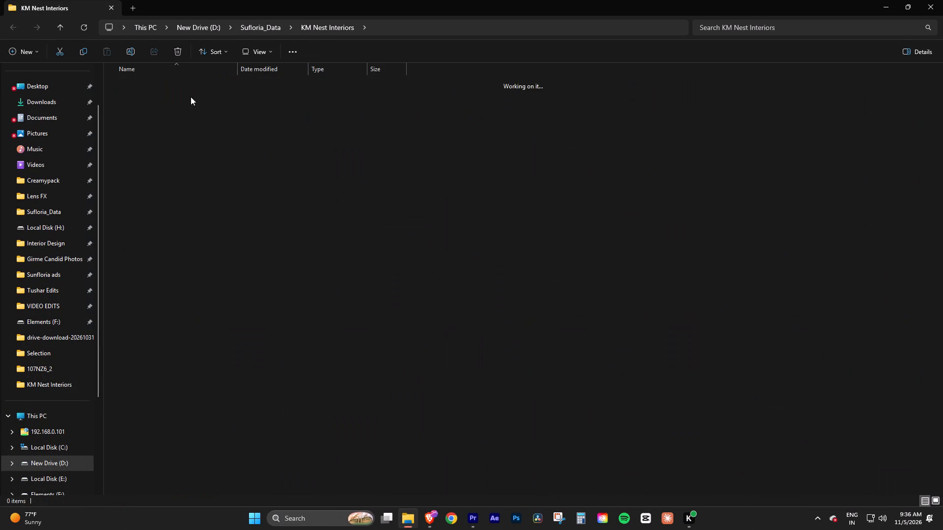
{"action": "double_click", "coordinate": [182, 95]}
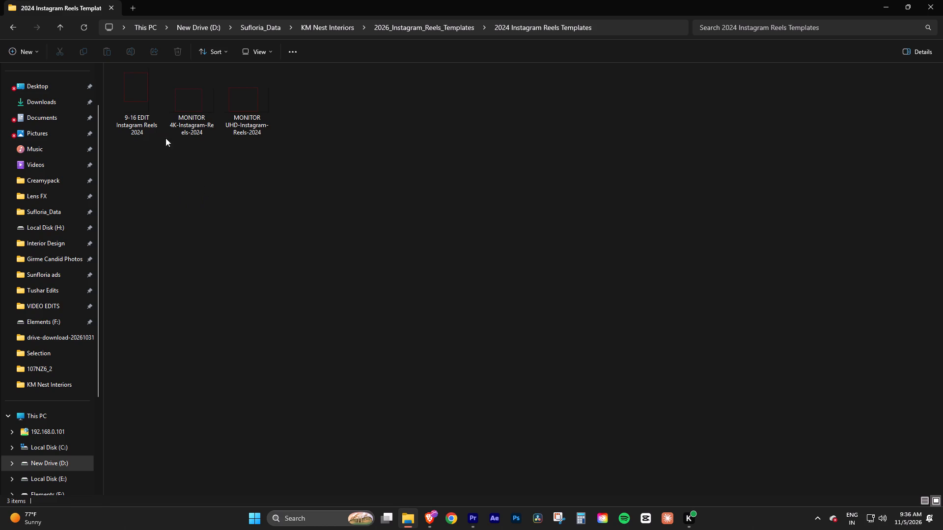
{"action": "double_click", "coordinate": [148, 99]}
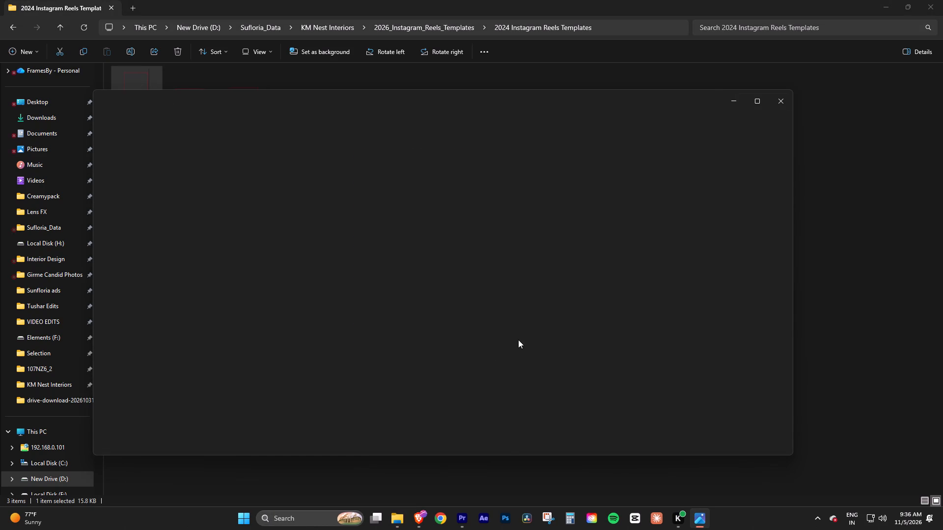
{"action": "key", "text": "Right"}
{"action": "key", "text": "Right"}
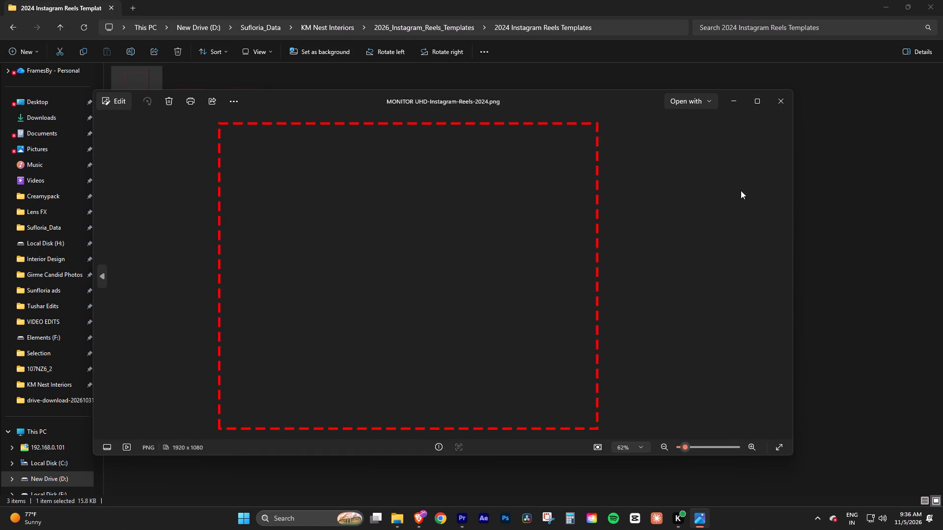
{"action": "key", "text": "Left"}
{"action": "key", "text": "Left"}
{"action": "left_click", "coordinate": [778, 101]}
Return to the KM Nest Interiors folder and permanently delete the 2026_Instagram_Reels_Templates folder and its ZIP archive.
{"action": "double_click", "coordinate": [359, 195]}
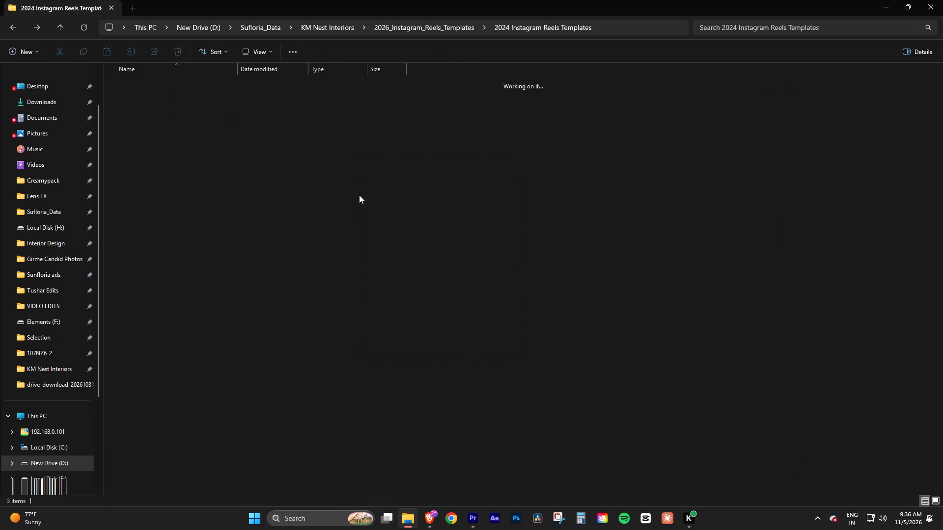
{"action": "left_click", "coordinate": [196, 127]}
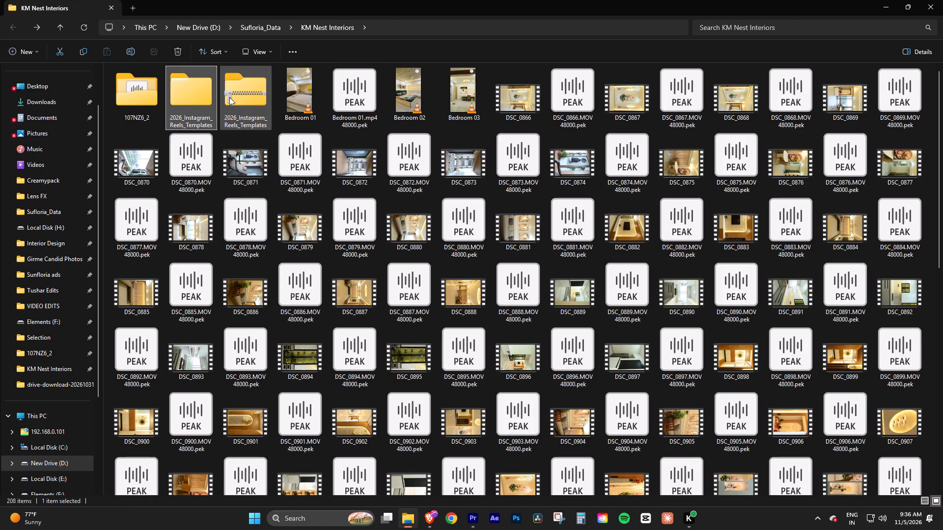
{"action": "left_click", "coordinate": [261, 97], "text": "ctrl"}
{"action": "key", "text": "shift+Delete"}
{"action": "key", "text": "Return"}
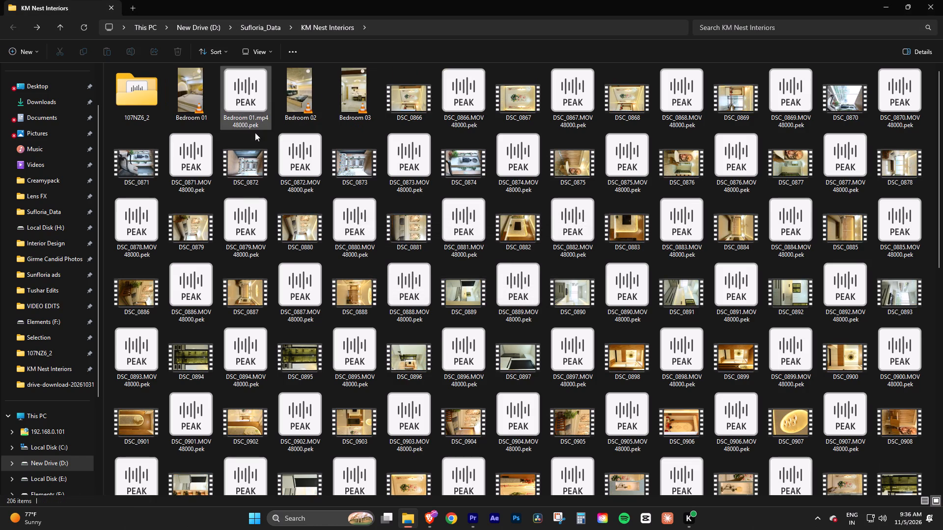
Back in the browser, close the Rob Pinney page and open the Full Stack Creative and Jon Loomer Digital results in new tabs.
{"action": "key", "text": "alt+Tab"}
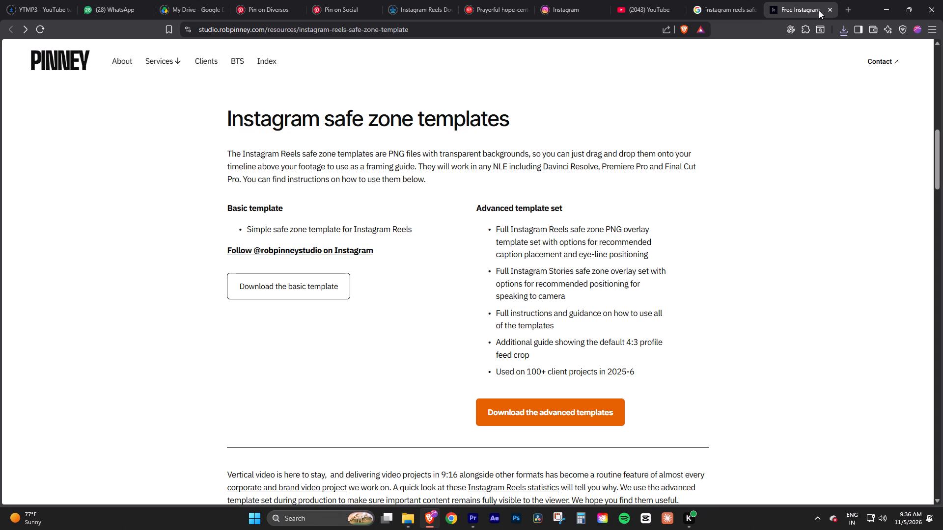
{"action": "left_click", "coordinate": [832, 9]}
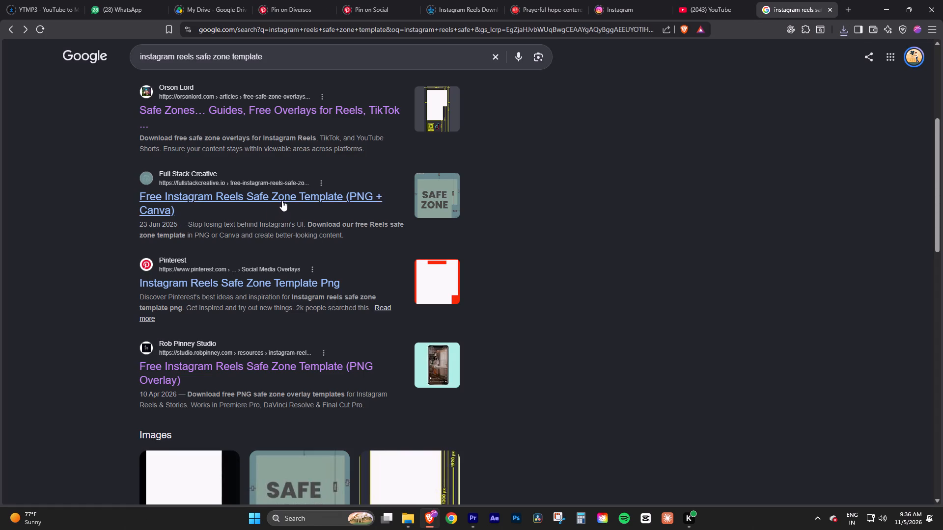
{"action": "right_click", "coordinate": [283, 199]}
{"action": "left_click", "coordinate": [330, 208]}
{"action": "scroll", "coordinate": [523, 300], "scroll_direction": "down", "scroll_amount": 10}
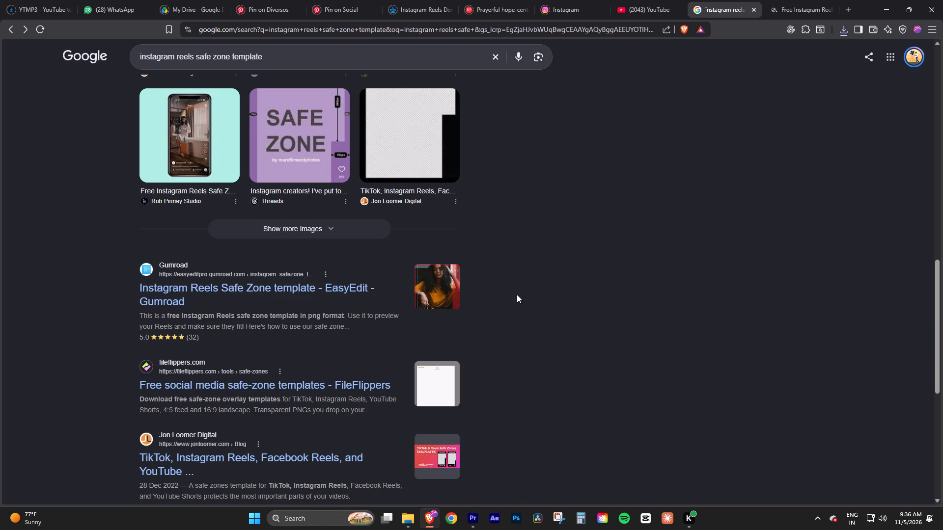
{"action": "right_click", "coordinate": [283, 455]}
{"action": "left_click", "coordinate": [358, 256]}
Download the PNG Safe Zone Template archive from the Full Stack Creative page into the KM Nest Interiors folder.
{"action": "left_click", "coordinate": [724, 0]}
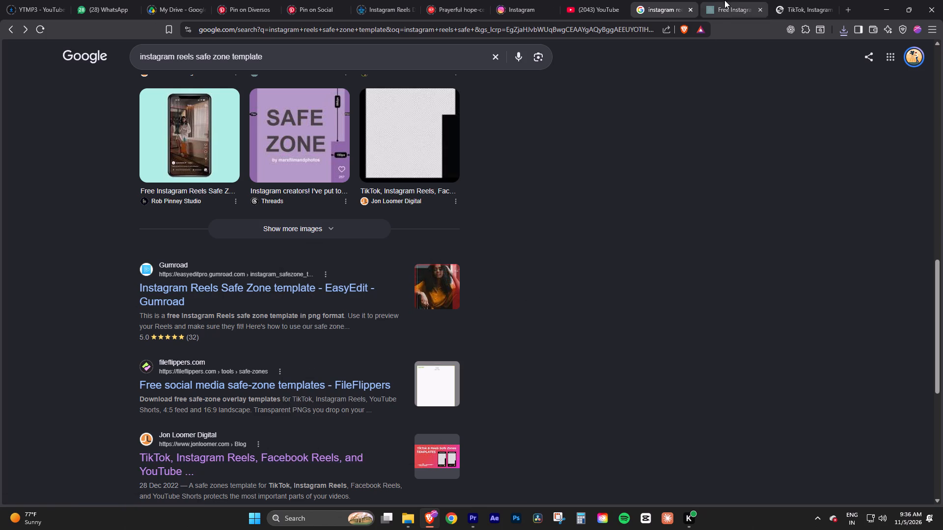
{"action": "scroll", "coordinate": [540, 295], "scroll_direction": "down", "scroll_amount": 12}
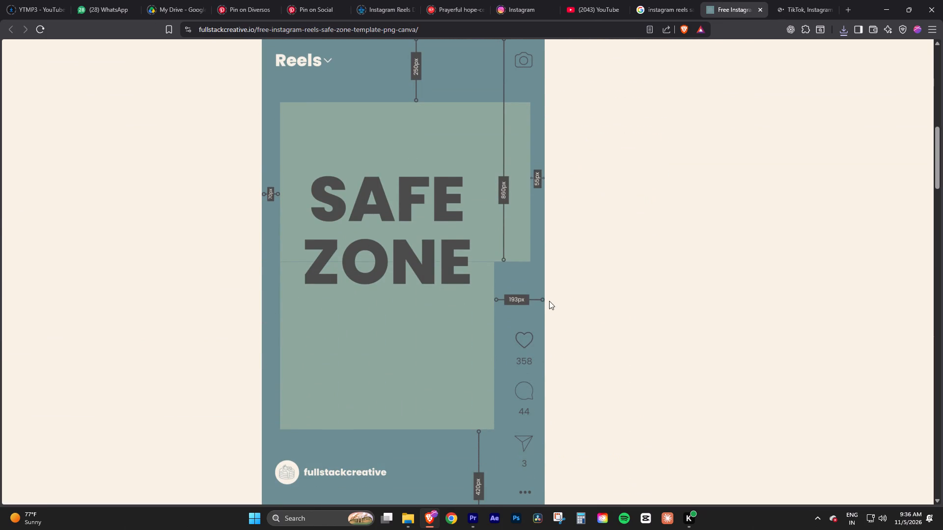
{"action": "scroll", "coordinate": [596, 289], "scroll_direction": "down", "scroll_amount": 9}
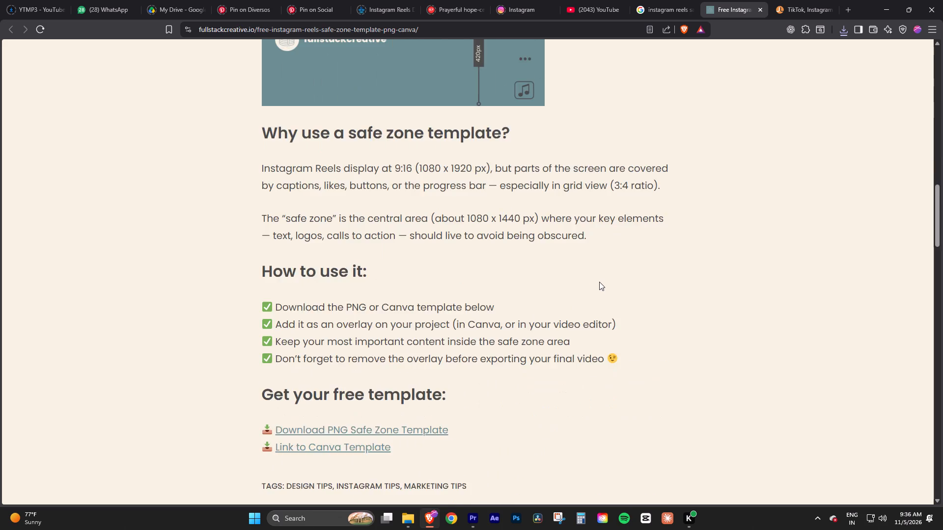
{"action": "scroll", "coordinate": [599, 284], "scroll_direction": "down", "scroll_amount": 2}
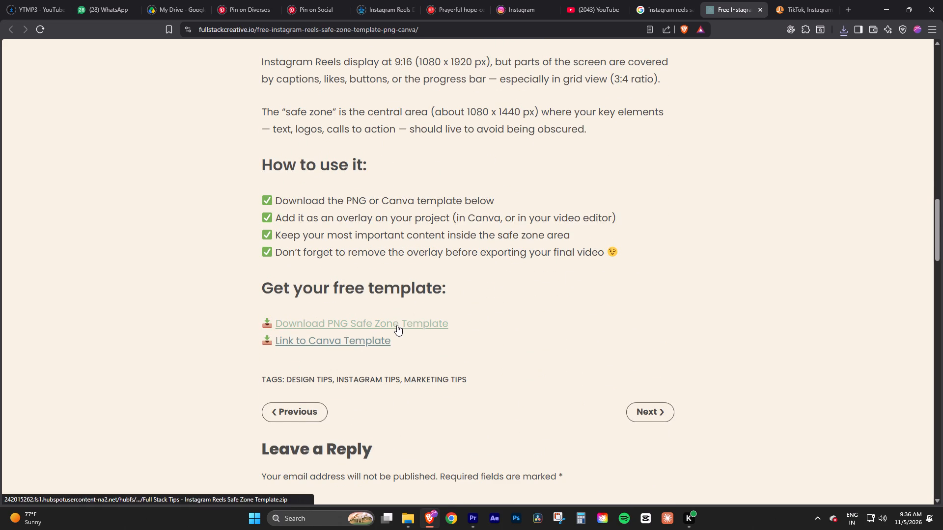
{"action": "left_click", "coordinate": [397, 325]}
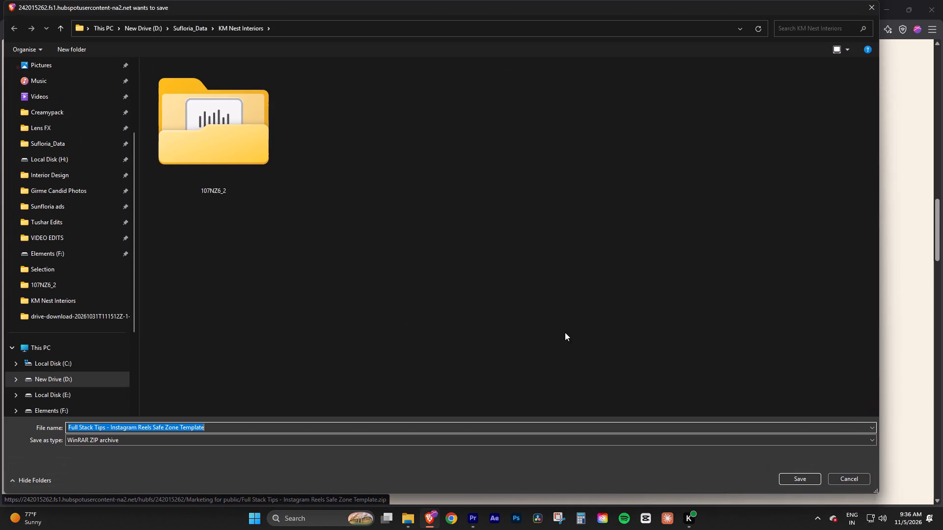
{"action": "left_click", "coordinate": [800, 473]}
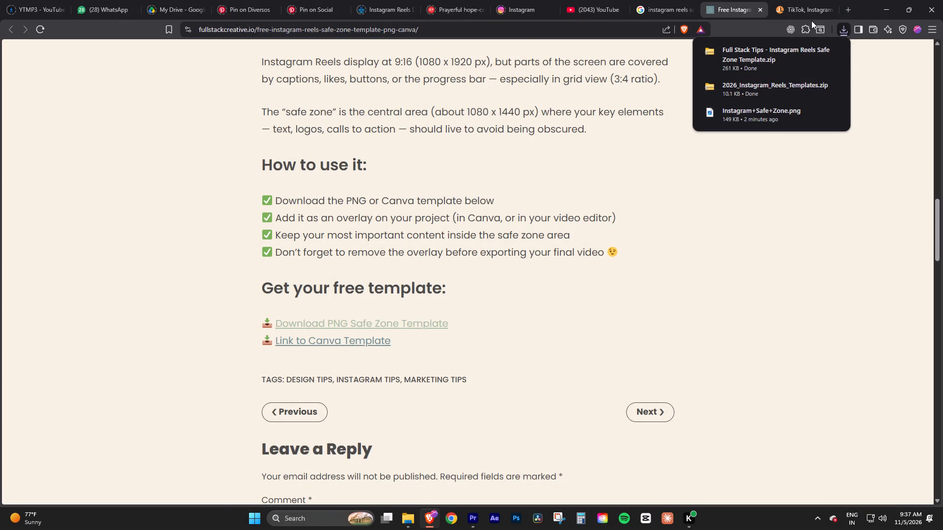
In File Explorer, extract the Full Stack Tips - Instagram Reels Safe Zone Template archive to its own folder and open that folder.
{"action": "left_click", "coordinate": [798, 50]}
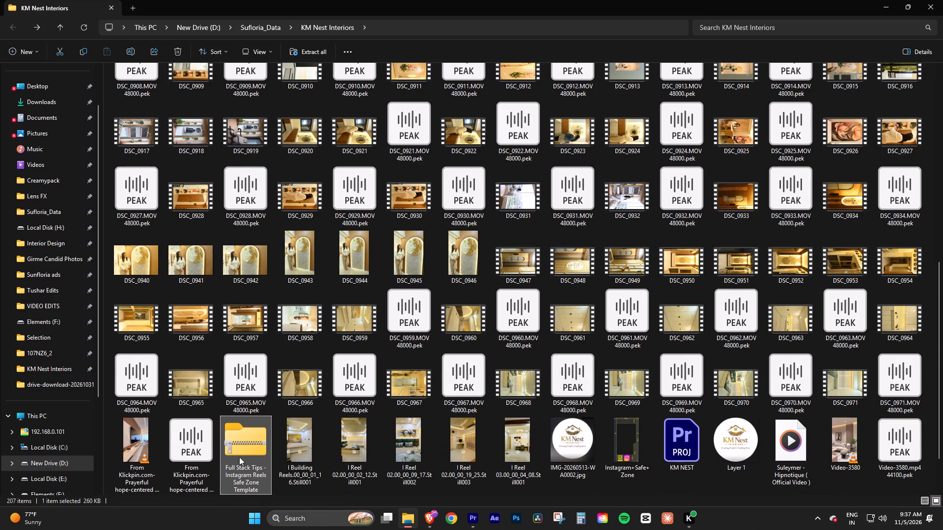
{"action": "right_click", "coordinate": [248, 448]}
{"action": "left_click", "coordinate": [278, 421]}
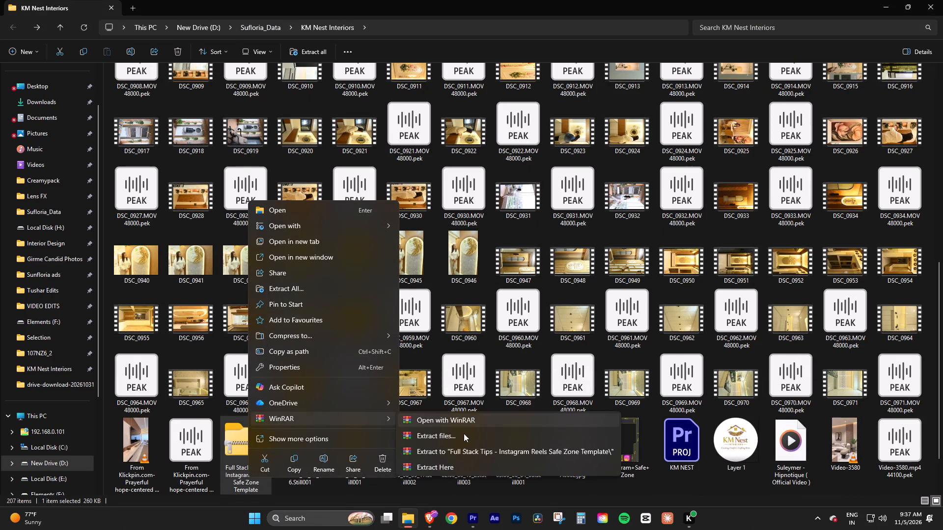
{"action": "left_click", "coordinate": [454, 448]}
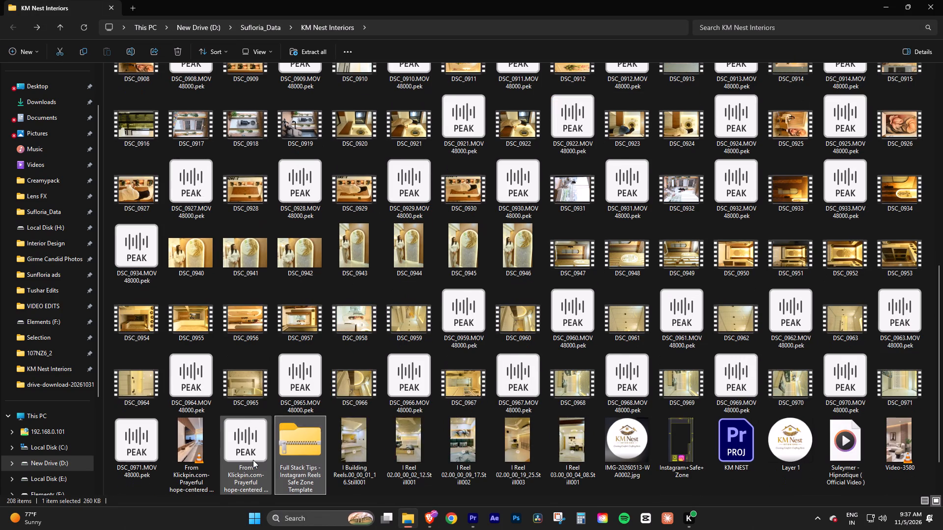
{"action": "scroll", "coordinate": [285, 460], "scroll_direction": "up", "scroll_amount": 8}
{"action": "double_click", "coordinate": [198, 82]}
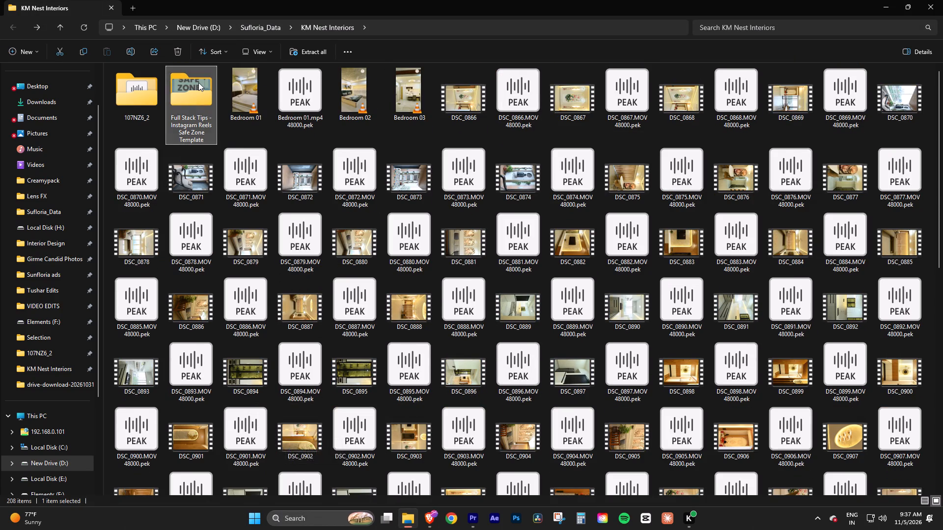
View the first two extracted Full Stack Snacks safe zone template images and close the image viewer.
{"action": "double_click", "coordinate": [147, 87]}
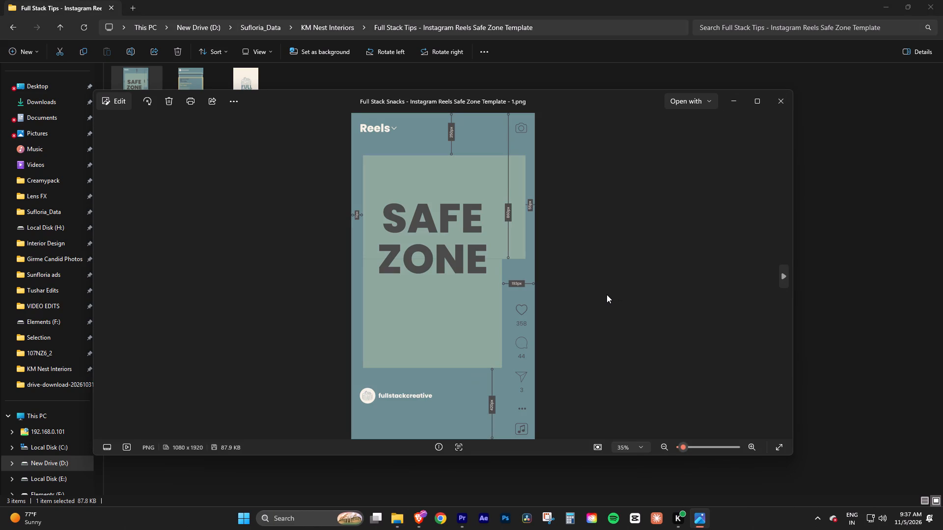
{"action": "left_click", "coordinate": [607, 300]}
{"action": "key", "text": "Right"}
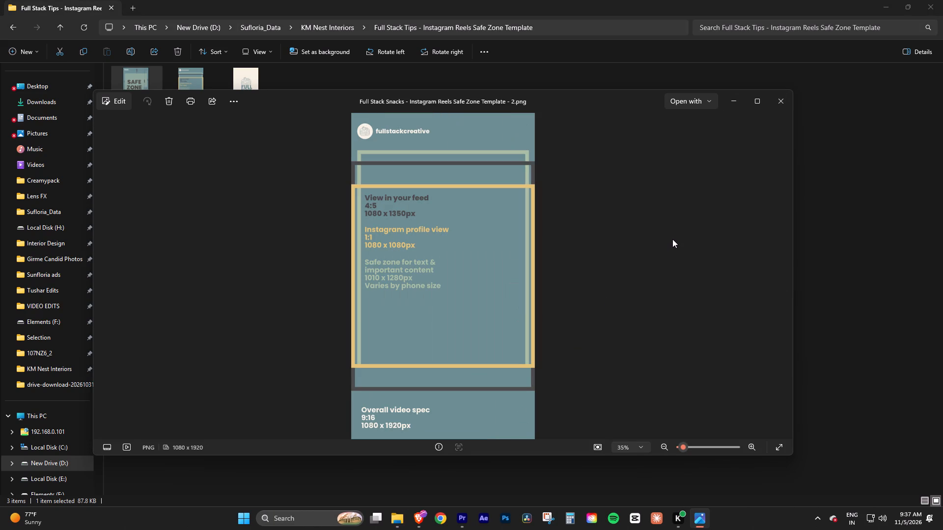
{"action": "key", "text": "Left"}
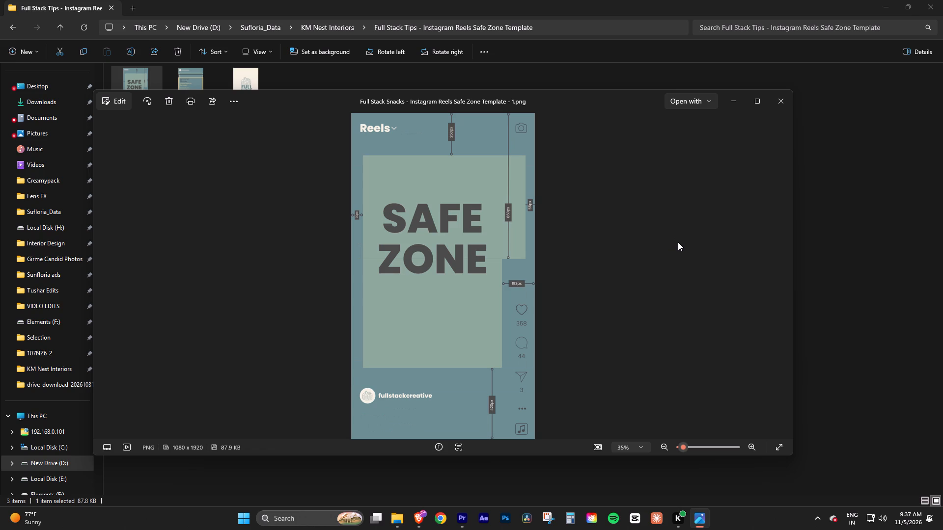
{"action": "left_click", "coordinate": [785, 105]}
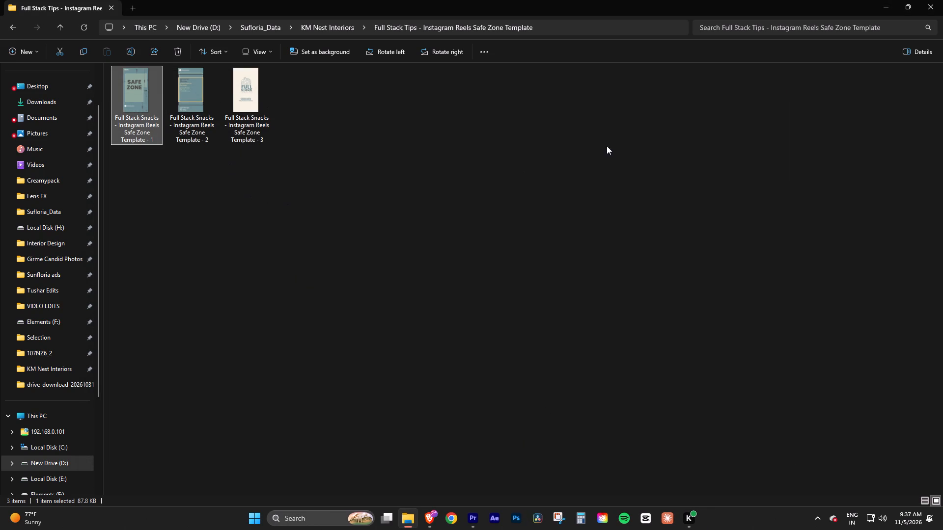
In the browser, look through the Jon Loomer safe zones page for a usable template and close that page.
{"action": "left_click", "coordinate": [435, 520]}
{"action": "left_click", "coordinate": [794, 0]}
{"action": "scroll", "coordinate": [569, 318], "scroll_direction": "down", "scroll_amount": 9}
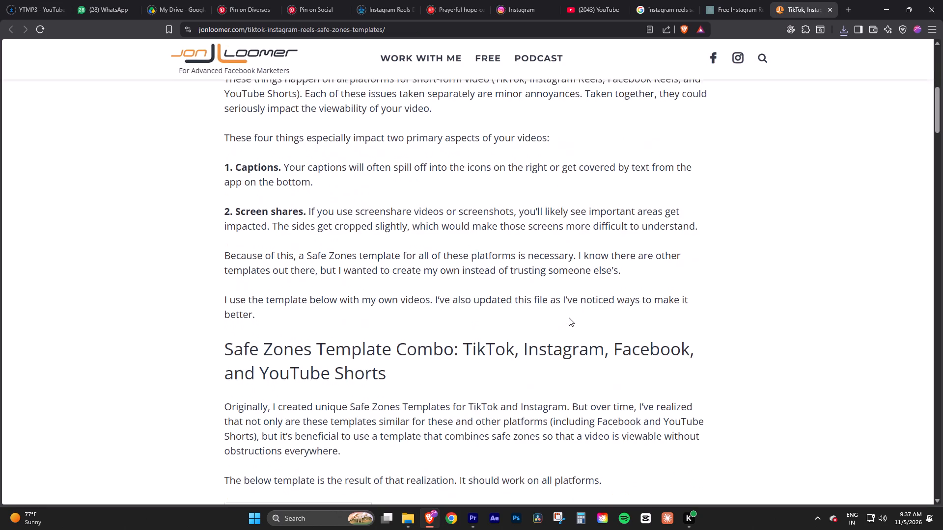
{"action": "scroll", "coordinate": [569, 318], "scroll_direction": "down", "scroll_amount": 18}
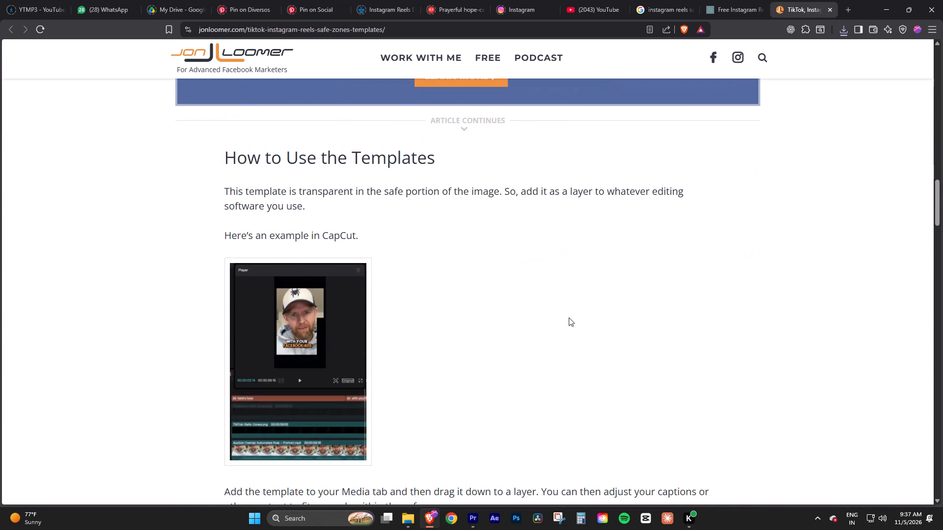
{"action": "scroll", "coordinate": [569, 318], "scroll_direction": "down", "scroll_amount": 14}
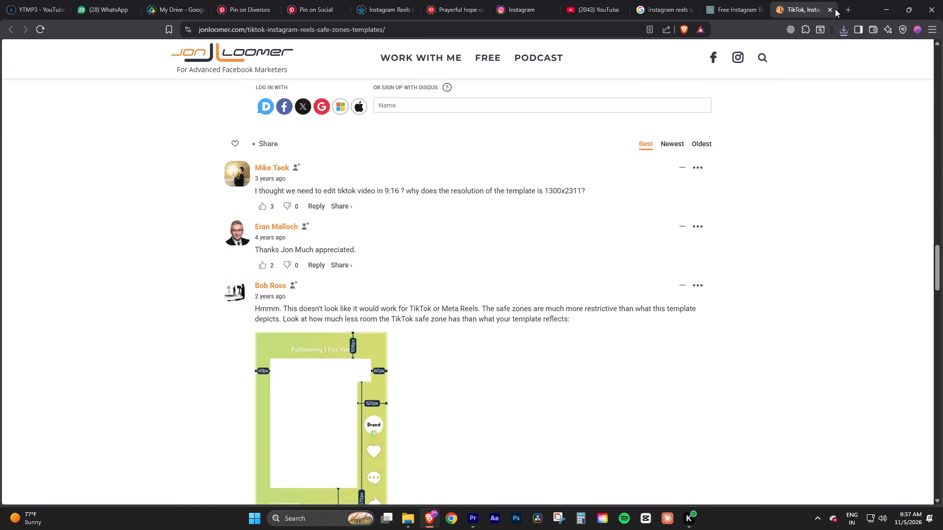
{"action": "left_click", "coordinate": [835, 8]}
{"action": "scroll", "coordinate": [446, 393], "scroll_direction": "down", "scroll_amount": 4}
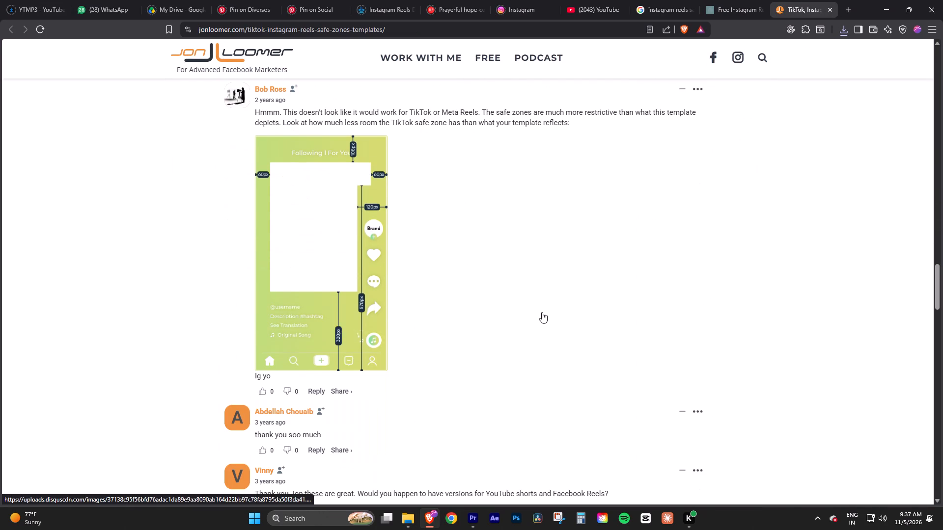
{"action": "left_click", "coordinate": [832, 8]}
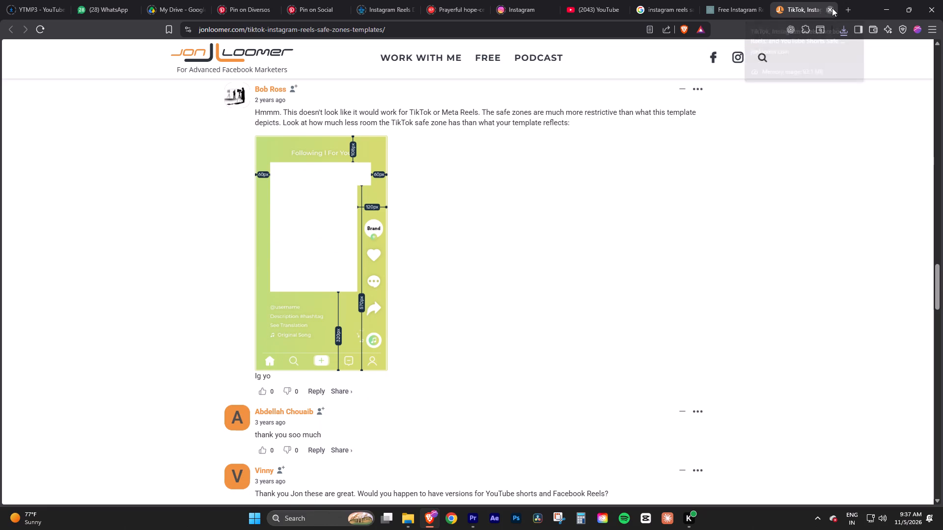
In File Explorer, go back to the KM Nest Interiors folder and permanently delete the Full Stack Tips safe zone template ZIP archive.
{"action": "key", "text": "alt+Tab"}
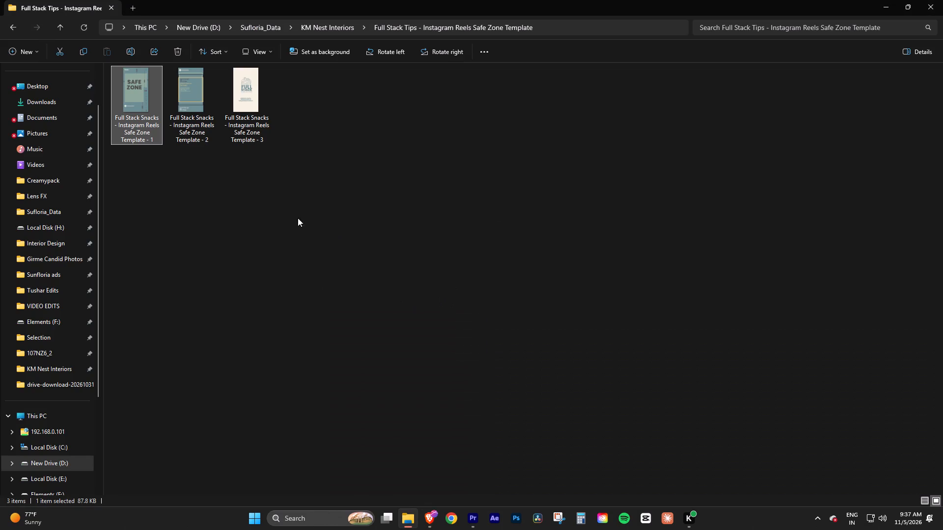
{"action": "left_click", "coordinate": [288, 203]}
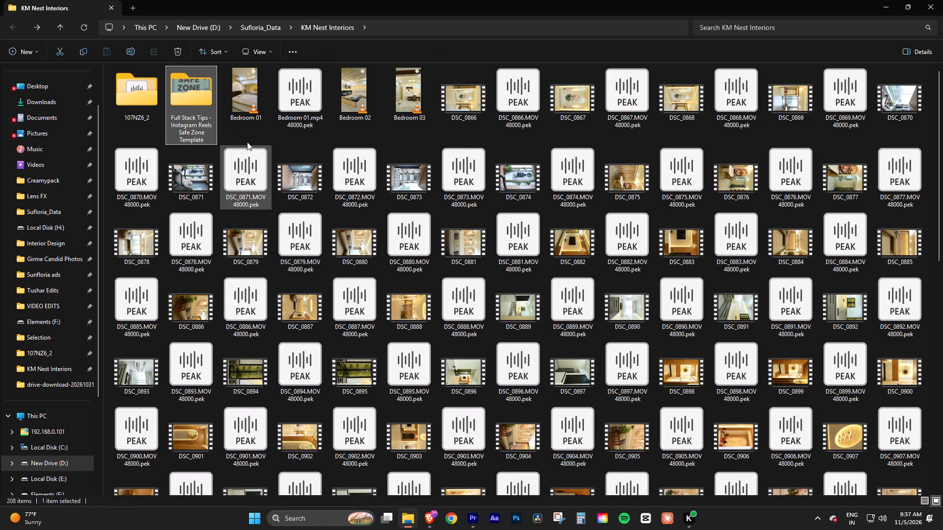
{"action": "scroll", "coordinate": [395, 330], "scroll_direction": "down", "scroll_amount": 8}
{"action": "left_click", "coordinate": [305, 387]}
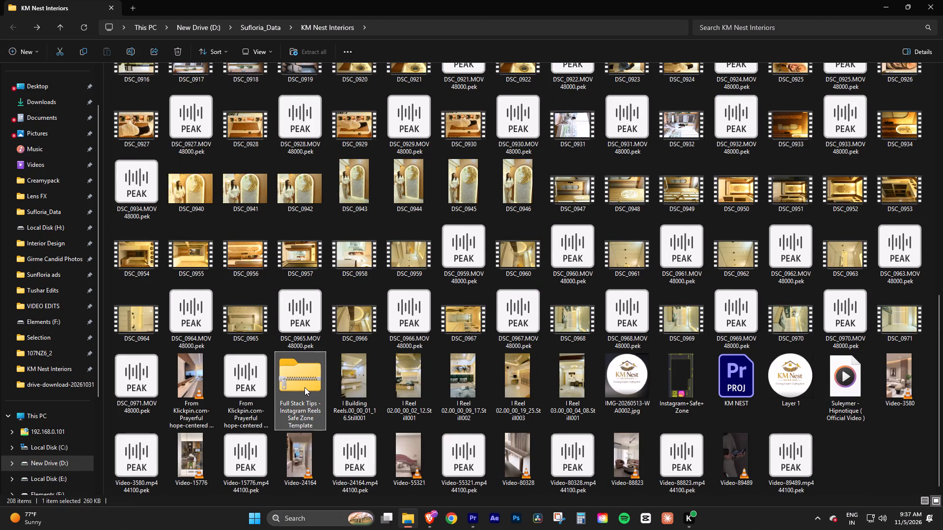
{"action": "key", "text": "shift+Delete"}
{"action": "key", "text": "Return"}
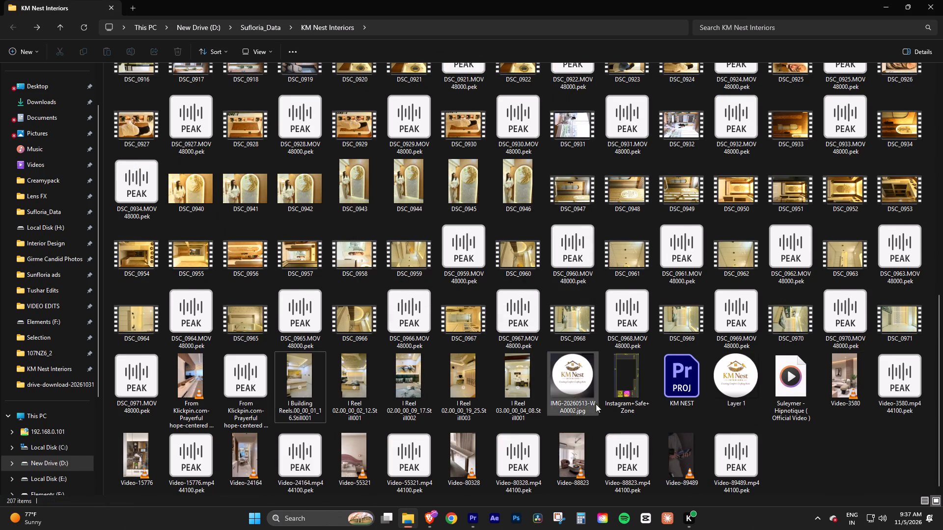
In Premiere Pro, import Full Stack Snacks - Instagram Reels Safe Zone Template - 1 from the extracted template folder into the KM NEST project.
{"action": "left_click", "coordinate": [621, 376]}
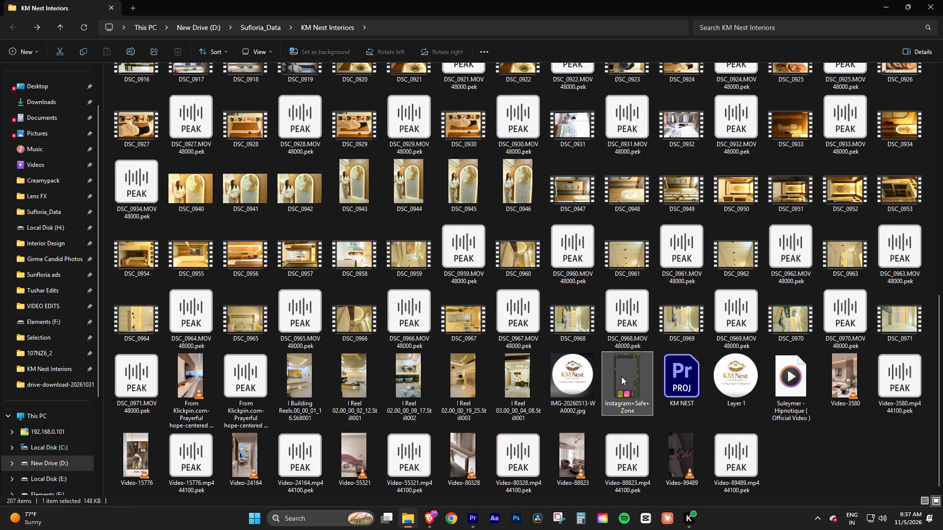
{"action": "left_click", "coordinate": [475, 522]}
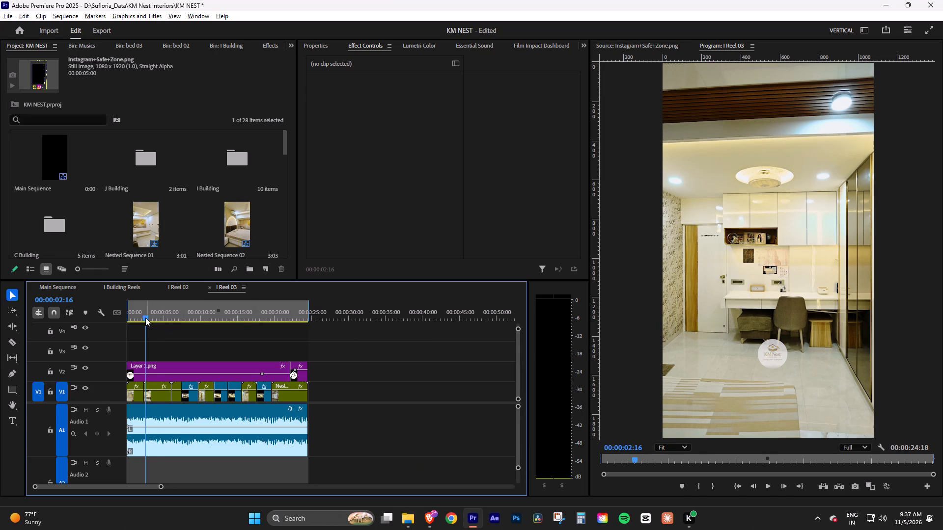
{"action": "left_click_drag", "start_coordinate": [144, 317], "coordinate": [152, 318]}
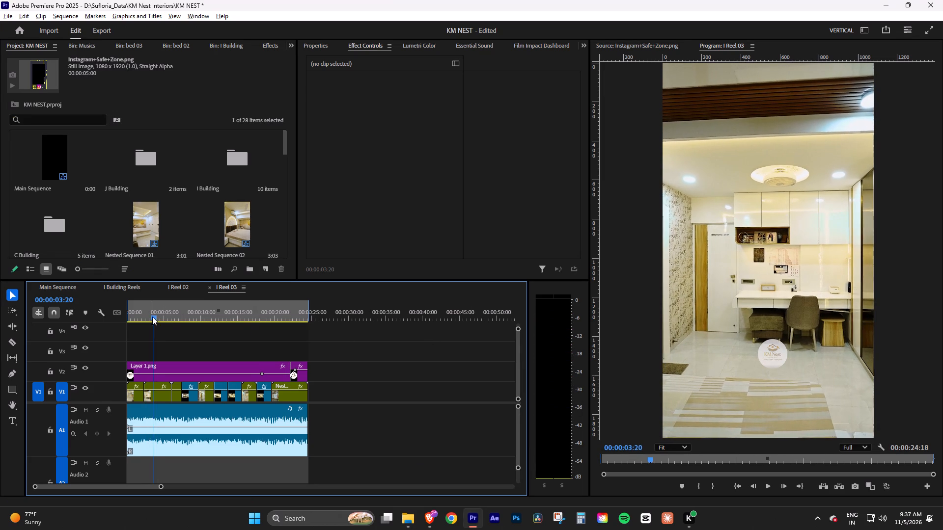
{"action": "left_click_drag", "start_coordinate": [152, 317], "coordinate": [130, 319]}
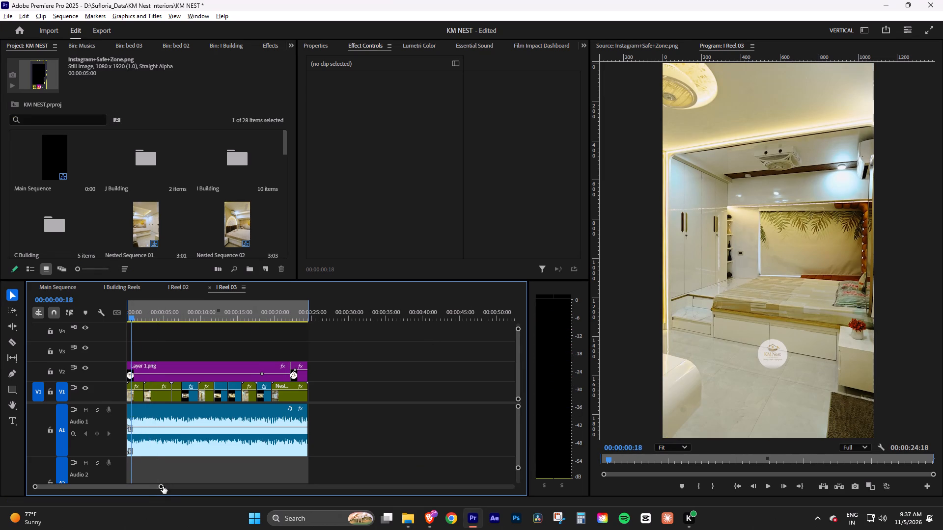
{"action": "left_click_drag", "start_coordinate": [160, 486], "coordinate": [147, 479]}
{"action": "left_click", "coordinate": [215, 75]}
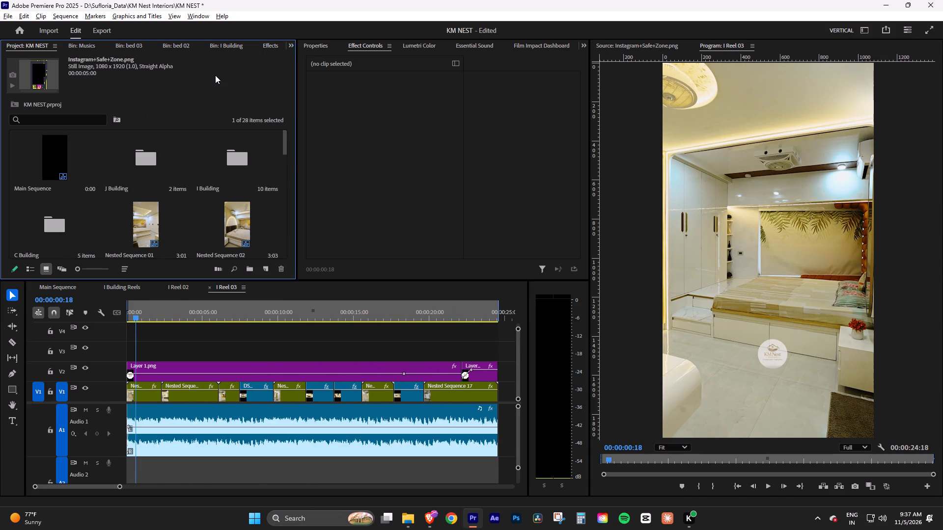
{"action": "key", "text": "grave"}
{"action": "double_click", "coordinate": [342, 339]}
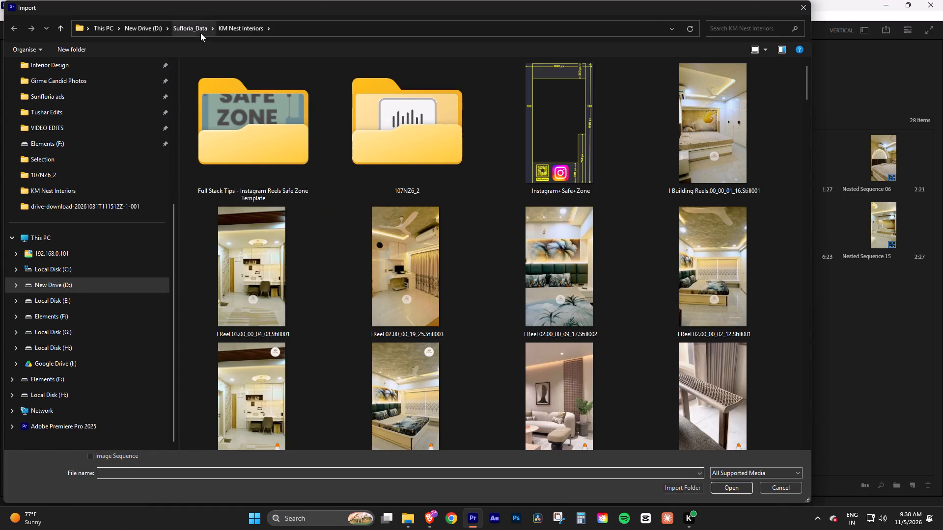
{"action": "left_click", "coordinate": [398, 152]}
{"action": "double_click", "coordinate": [247, 146]}
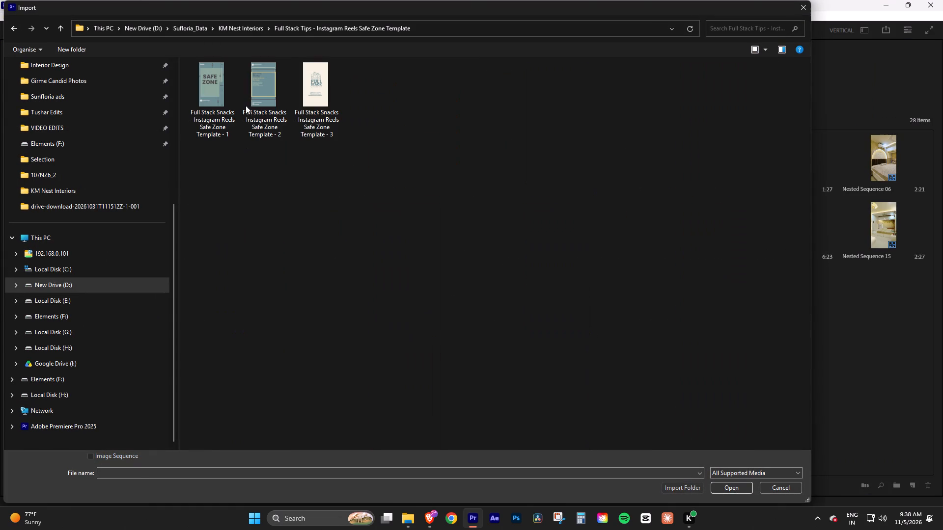
{"action": "left_click", "coordinate": [246, 106]}
{"action": "left_click", "coordinate": [201, 86]}
{"action": "key", "text": "Return"}
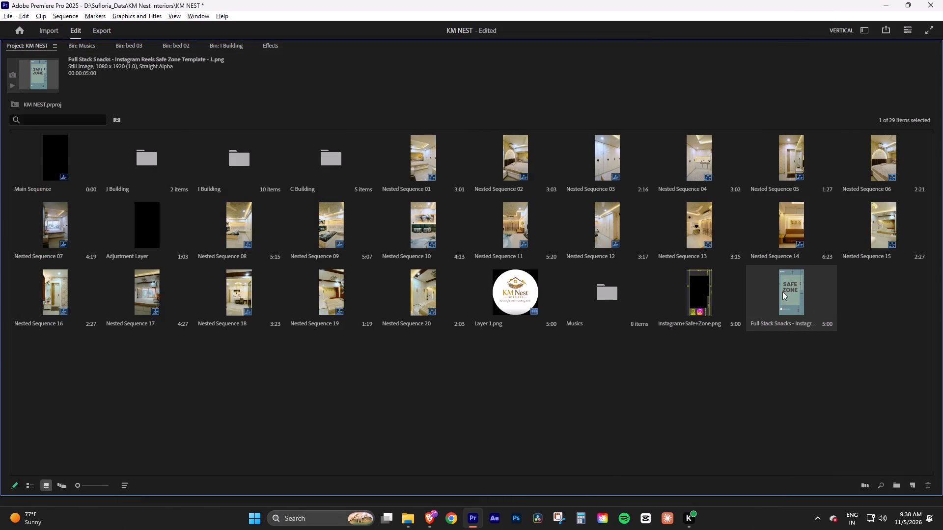
Place the imported Full Stack Snacks safe zone template on track V3 at the start of the I Reel 03 sequence.
{"action": "double_click", "coordinate": [782, 291]}
{"action": "left_click_drag", "start_coordinate": [759, 450], "coordinate": [344, 357]}
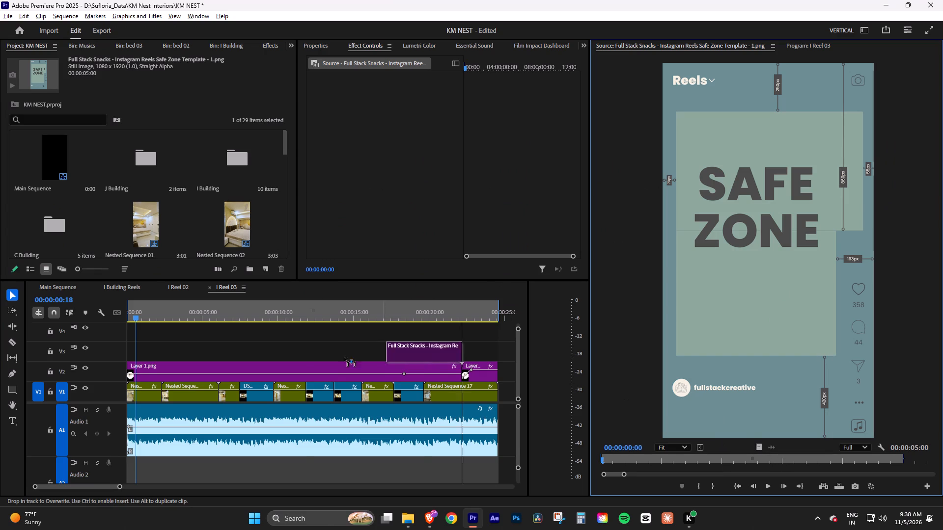
{"action": "left_click_drag", "start_coordinate": [344, 357], "coordinate": [124, 353]}
{"action": "left_click", "coordinate": [156, 351]}
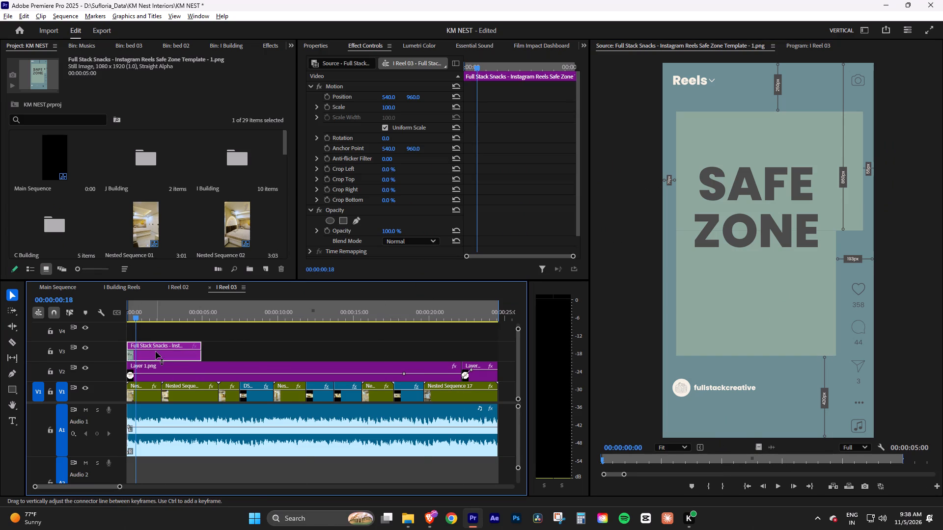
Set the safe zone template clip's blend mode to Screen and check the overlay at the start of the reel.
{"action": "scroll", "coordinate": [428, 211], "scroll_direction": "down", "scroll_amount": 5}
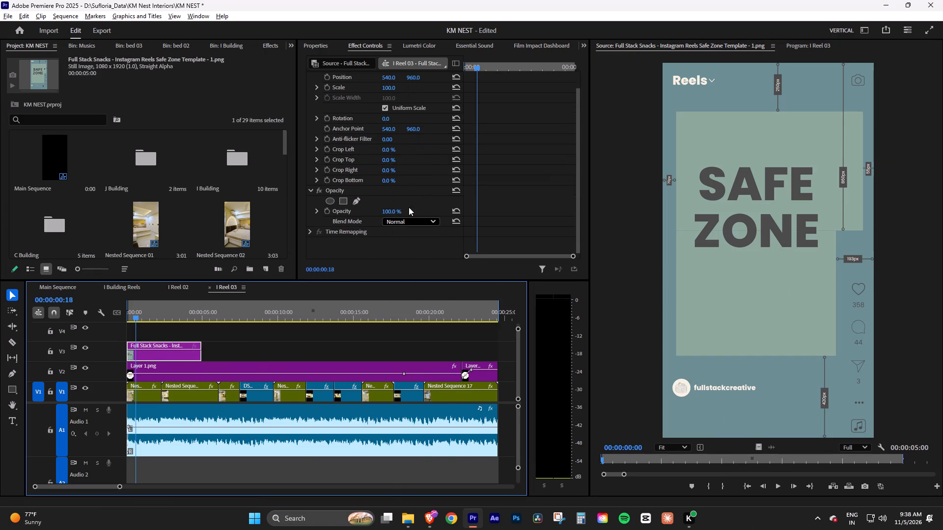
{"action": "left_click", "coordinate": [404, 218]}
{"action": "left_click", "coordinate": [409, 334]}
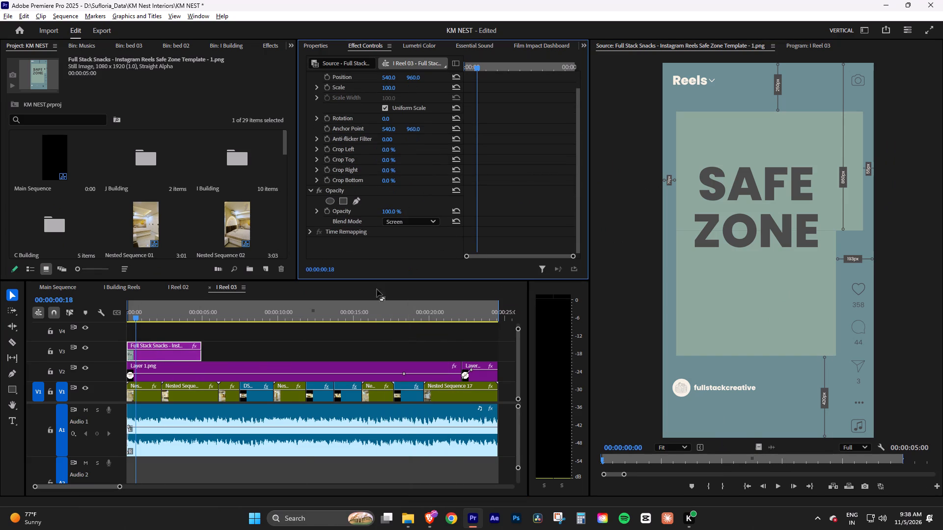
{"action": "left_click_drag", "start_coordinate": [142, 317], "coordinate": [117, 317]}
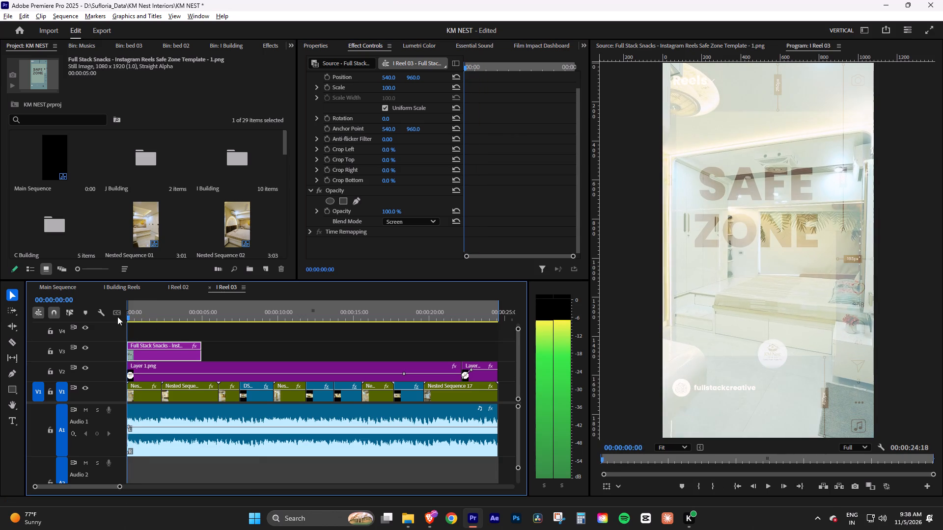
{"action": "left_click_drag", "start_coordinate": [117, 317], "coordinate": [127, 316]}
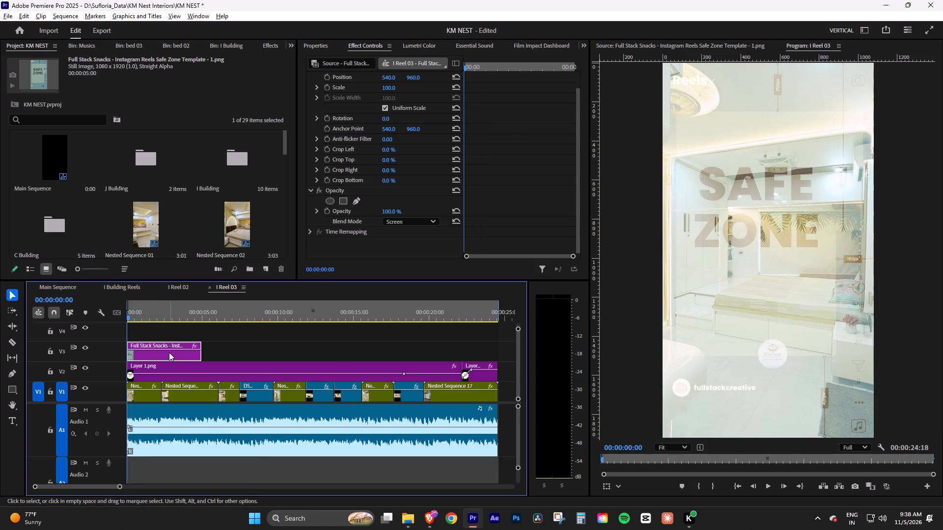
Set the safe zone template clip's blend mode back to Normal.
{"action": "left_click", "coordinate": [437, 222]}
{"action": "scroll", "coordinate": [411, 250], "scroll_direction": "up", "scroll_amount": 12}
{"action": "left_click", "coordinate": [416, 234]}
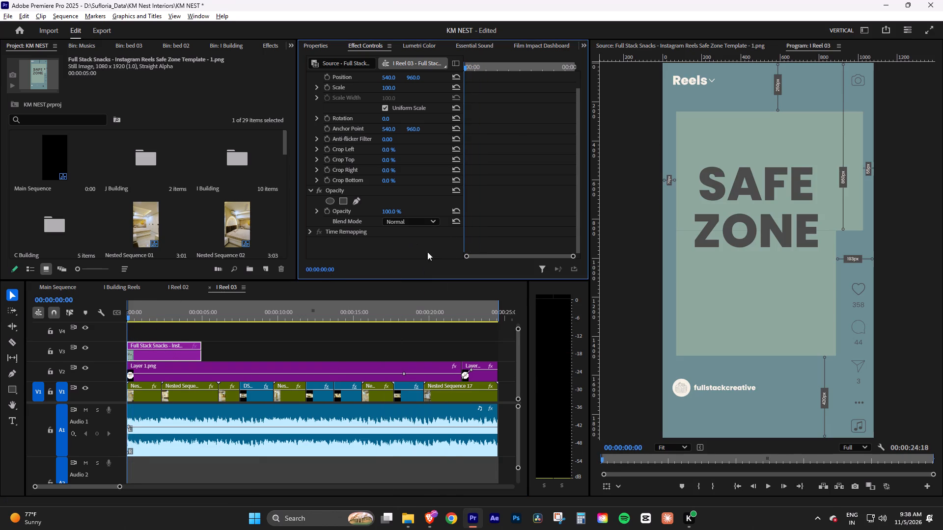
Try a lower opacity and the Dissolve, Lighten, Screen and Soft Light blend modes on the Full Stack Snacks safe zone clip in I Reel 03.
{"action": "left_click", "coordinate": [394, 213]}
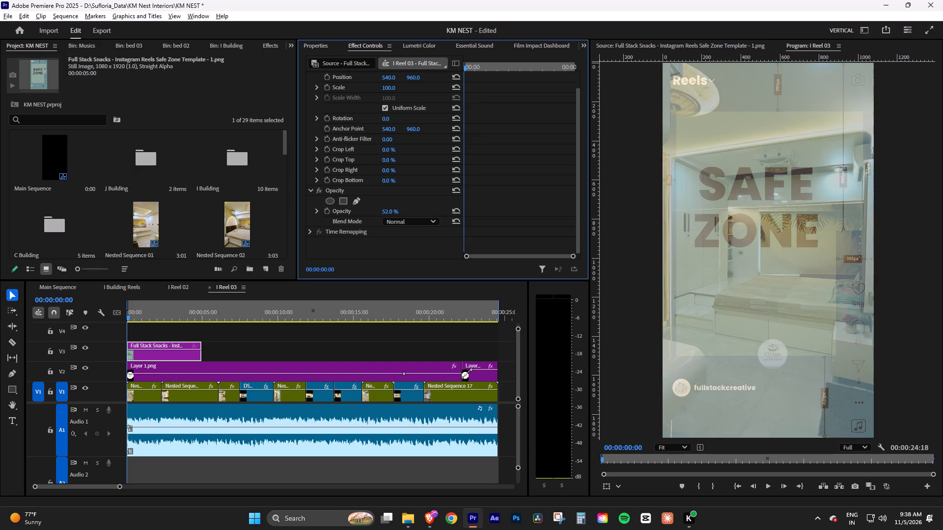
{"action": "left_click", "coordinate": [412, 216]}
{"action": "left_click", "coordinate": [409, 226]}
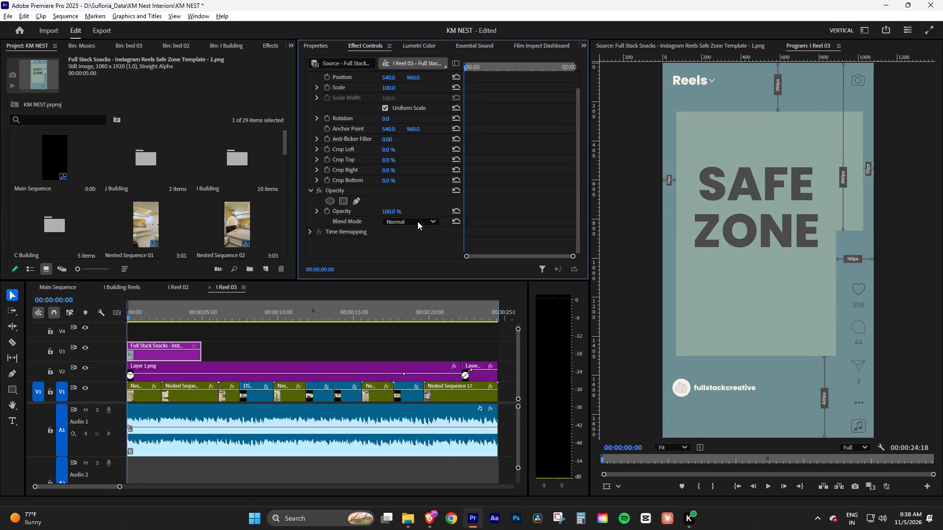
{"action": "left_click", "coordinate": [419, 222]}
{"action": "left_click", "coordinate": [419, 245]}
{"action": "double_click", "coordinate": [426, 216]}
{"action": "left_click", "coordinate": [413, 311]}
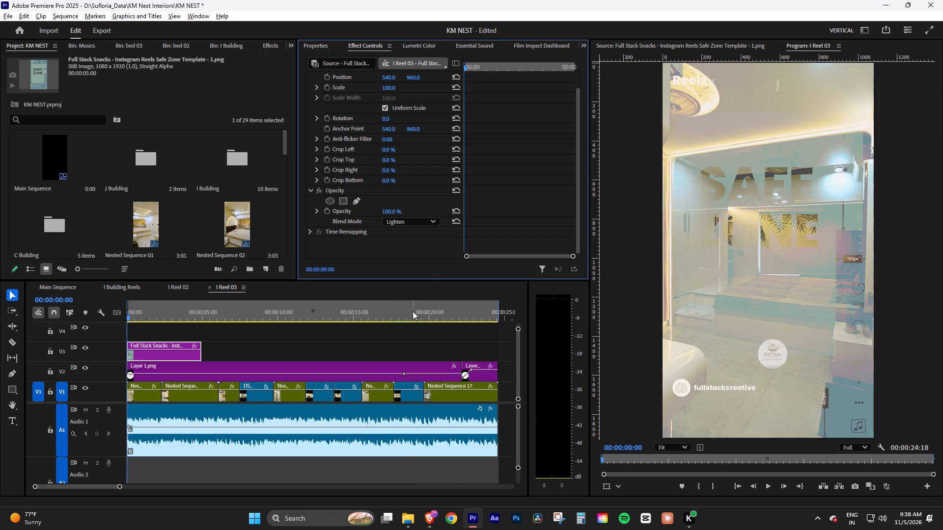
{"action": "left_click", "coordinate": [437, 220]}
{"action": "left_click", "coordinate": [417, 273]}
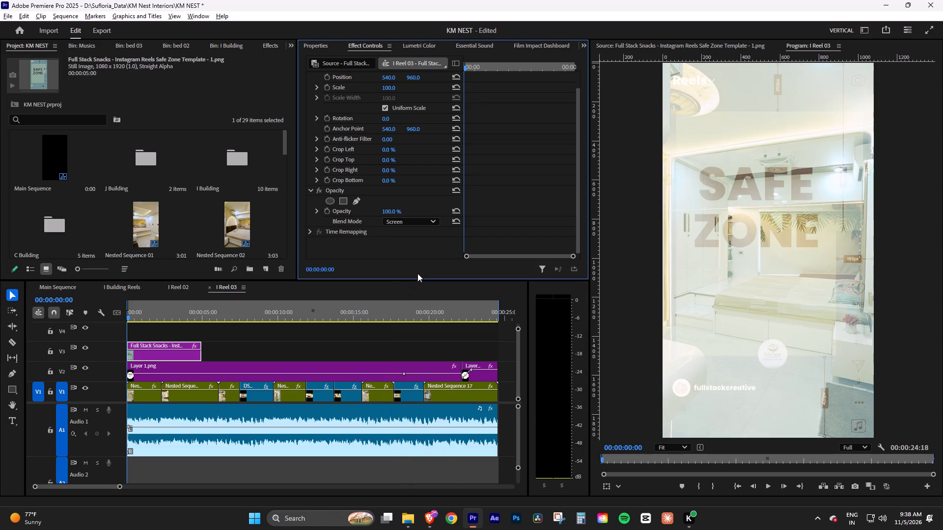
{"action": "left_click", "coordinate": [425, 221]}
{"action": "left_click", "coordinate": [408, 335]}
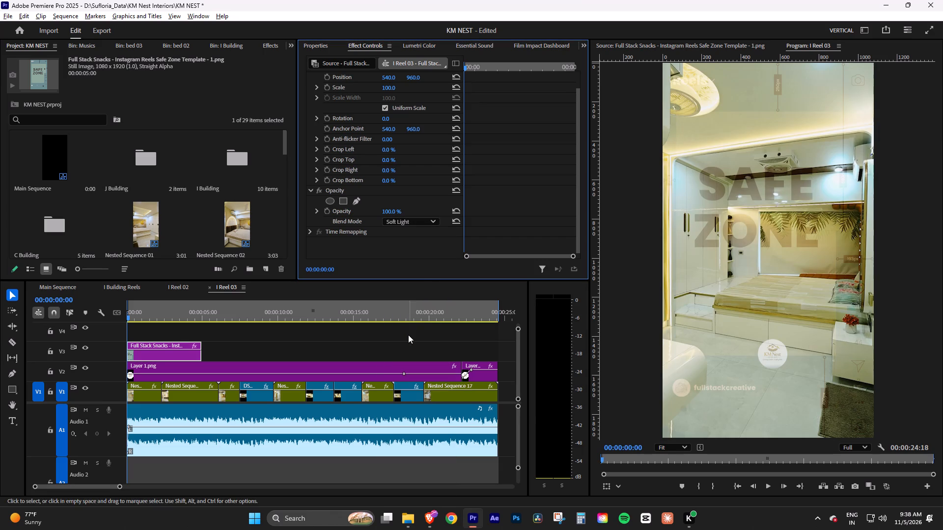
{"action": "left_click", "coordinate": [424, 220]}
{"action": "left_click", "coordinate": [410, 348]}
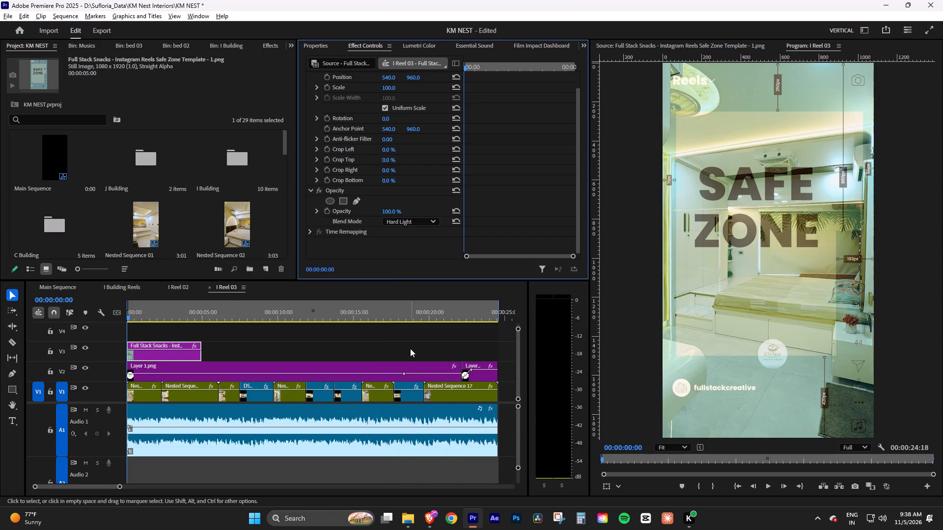
Delete the Full Stack Snacks safe zone clip from track V3 of the I Reel 03 sequence.
{"action": "left_click", "coordinate": [177, 353]}
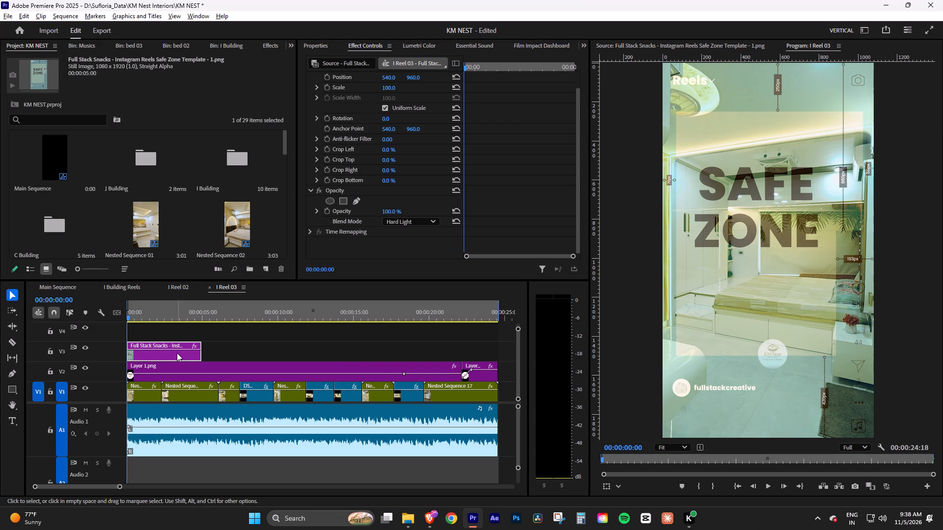
{"action": "key", "text": "Delete"}
Place Instagram+Safe+Zone.png from the project on track V3 at the very start of the I Reel 03 sequence.
{"action": "left_click", "coordinate": [209, 108]}
{"action": "key", "text": "grave"}
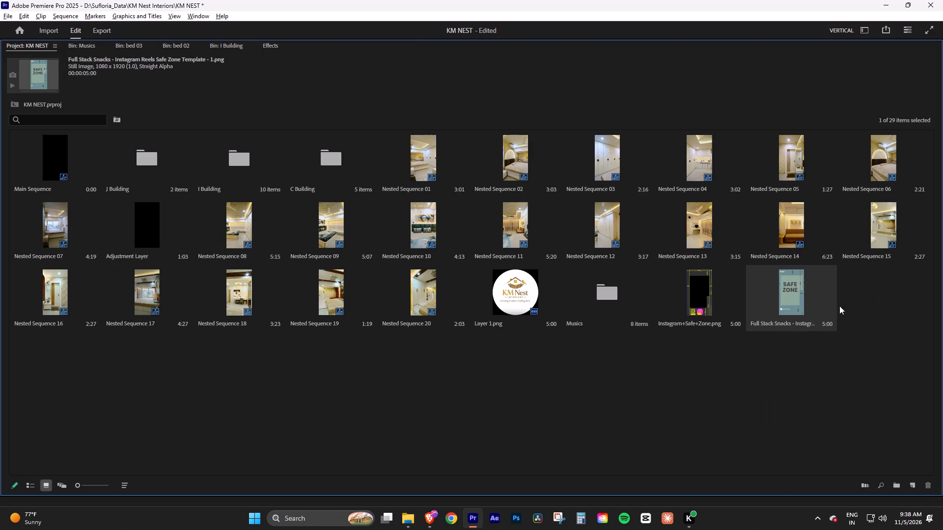
{"action": "double_click", "coordinate": [710, 287]}
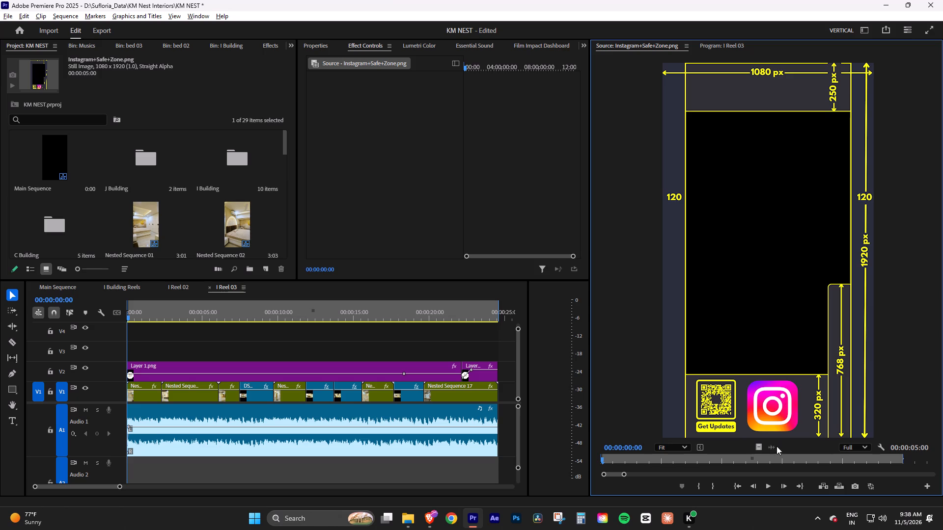
{"action": "left_click_drag", "start_coordinate": [761, 448], "coordinate": [134, 354]}
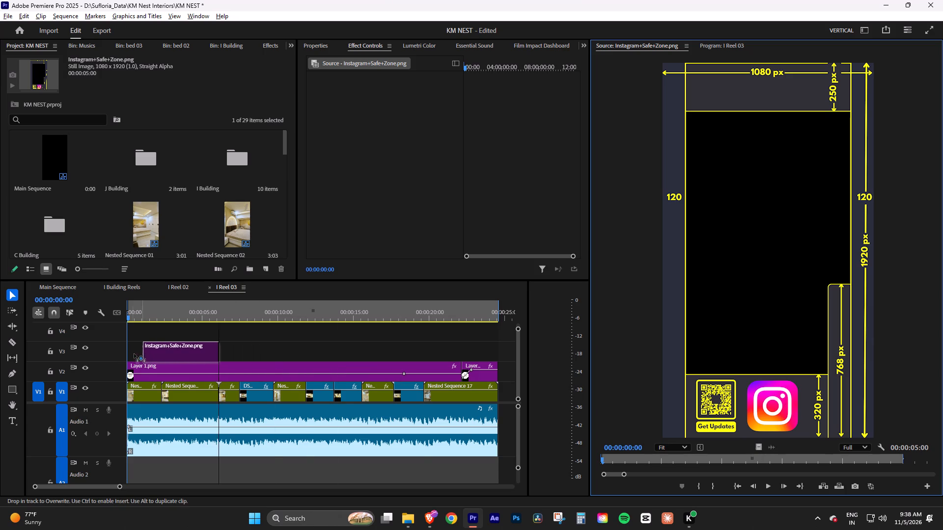
{"action": "left_click_drag", "start_coordinate": [134, 354], "coordinate": [126, 354]}
At 00:00:01:06, set the Instagram+Safe+Zone.png clip's blend mode to Screen.
{"action": "left_click", "coordinate": [142, 355]}
{"action": "left_click", "coordinate": [146, 317]}
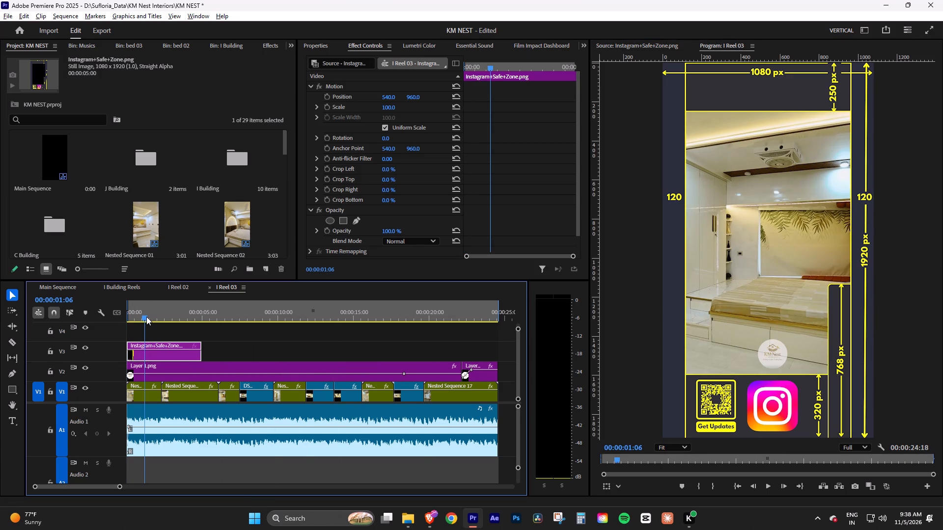
{"action": "left_click", "coordinate": [395, 243]}
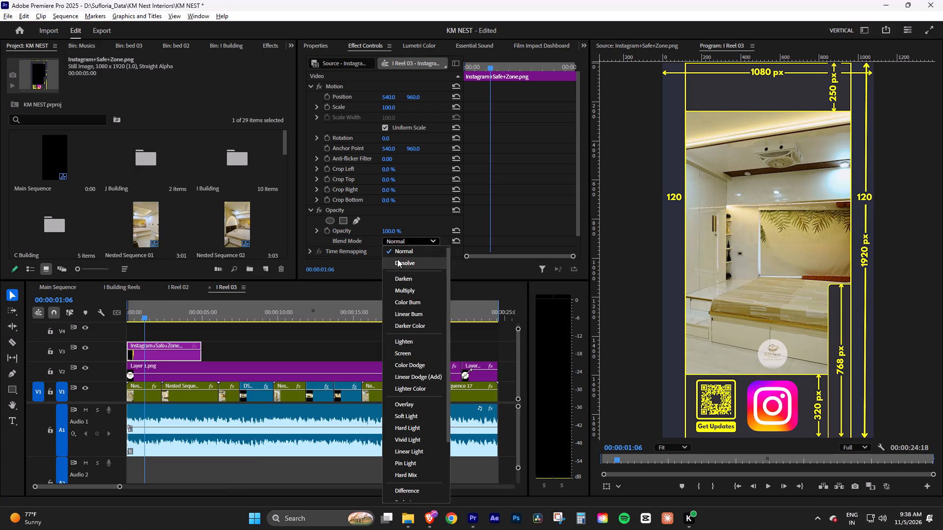
{"action": "left_click", "coordinate": [400, 354]}
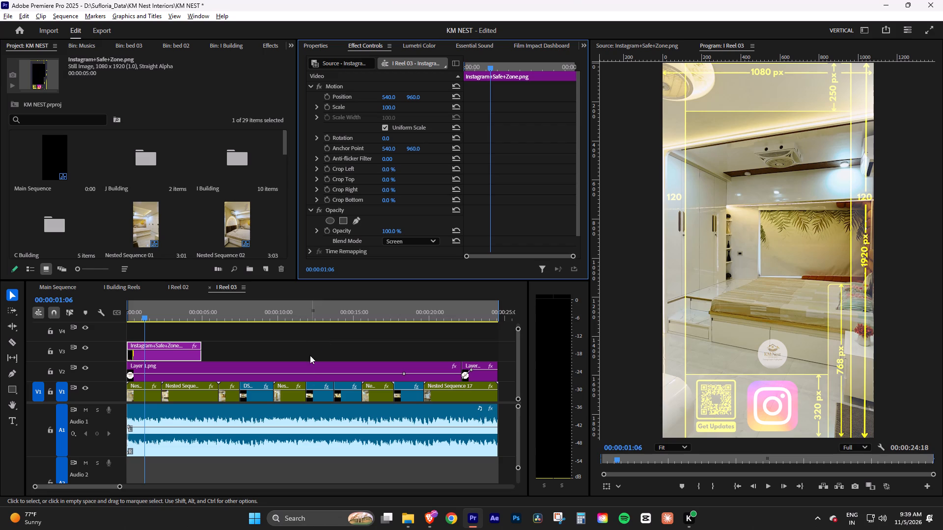
Set the long I Reel 03 logo clip's opacity to 60% at its keyframe at 00:00:18:10.
{"action": "left_click", "coordinate": [310, 373]}
{"action": "left_click_drag", "start_coordinate": [555, 71], "coordinate": [561, 71]}
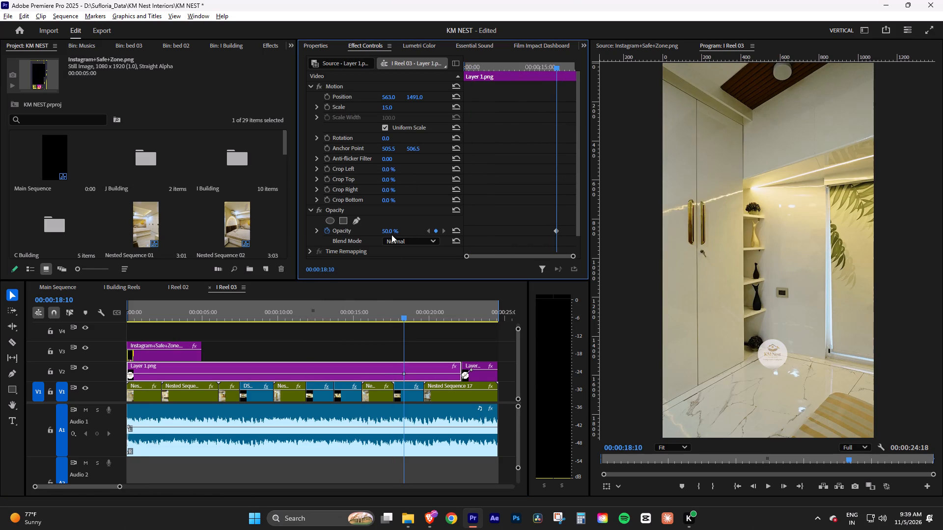
{"action": "left_click", "coordinate": [391, 234]}
{"action": "type", "text": "60"}
{"action": "key", "text": "Return"}
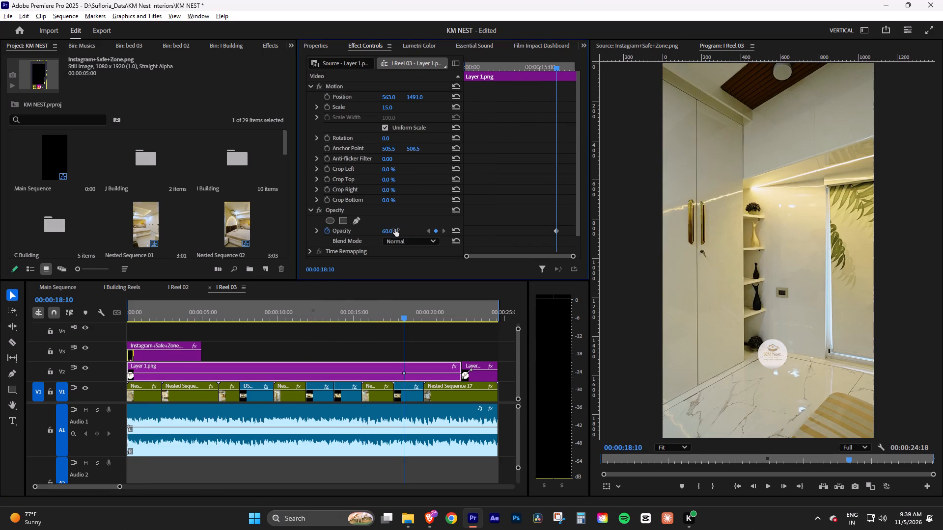
Play I Reel 03 from its start to check the logo against the safe zone overlay.
{"action": "left_click", "coordinate": [159, 308]}
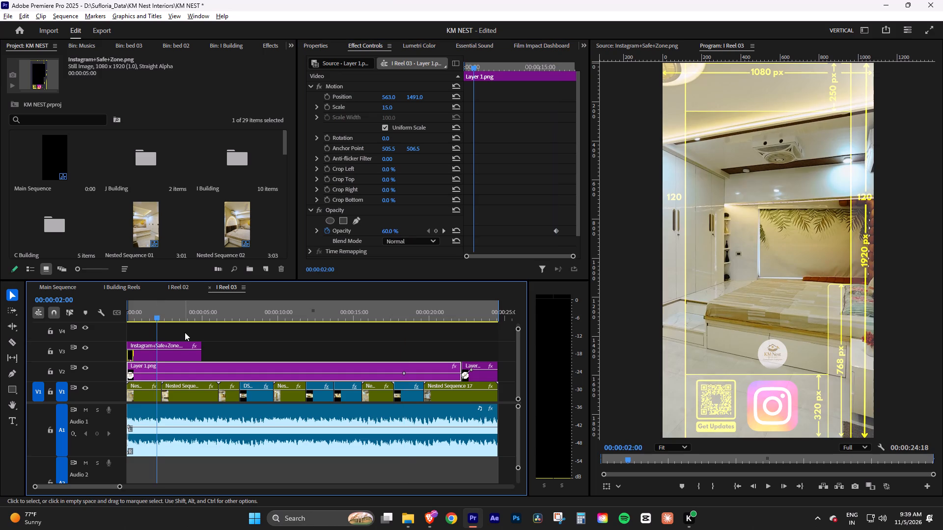
{"action": "left_click_drag", "start_coordinate": [150, 314], "coordinate": [128, 316]}
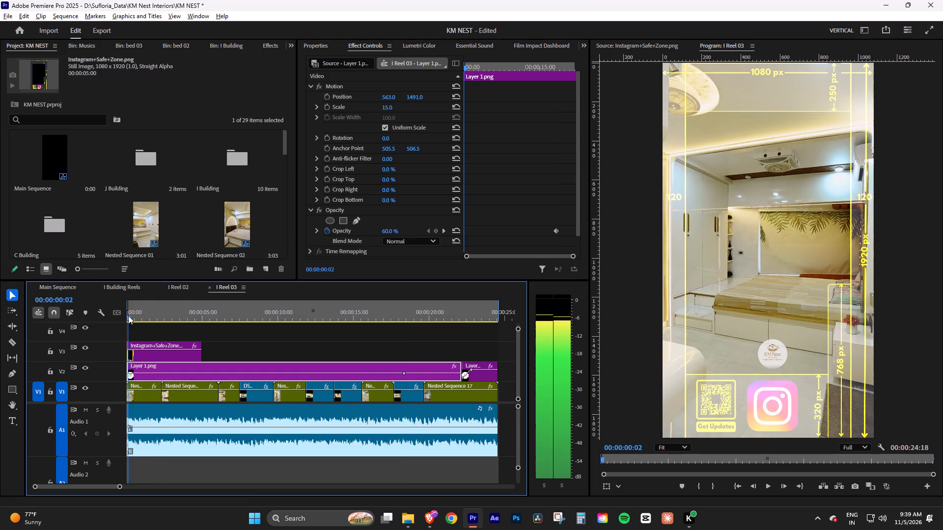
{"action": "left_click_drag", "start_coordinate": [128, 316], "coordinate": [126, 316]}
{"action": "key", "text": "space"}
{"action": "key", "text": "space"}
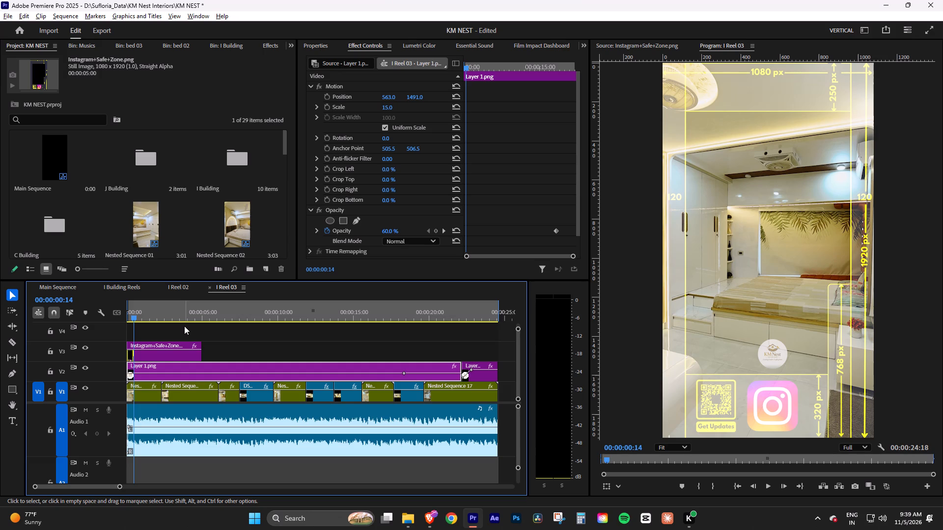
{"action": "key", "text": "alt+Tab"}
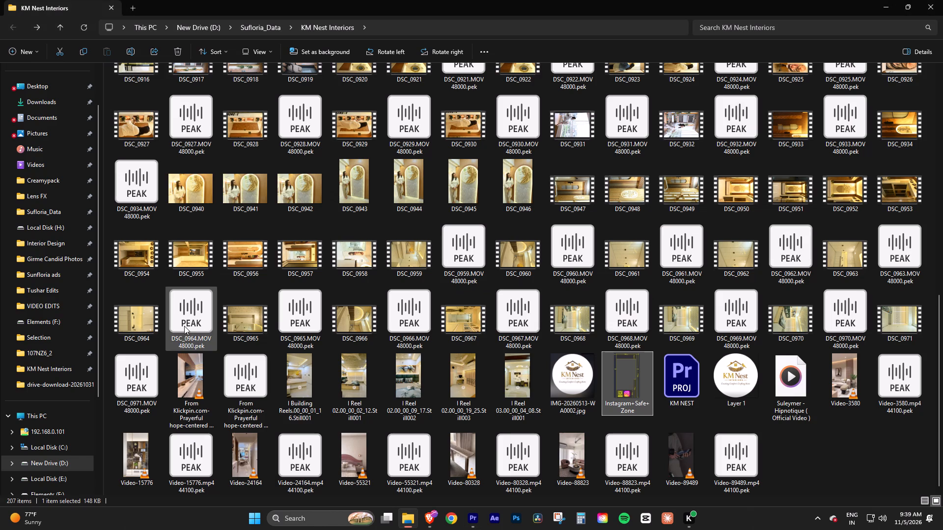
Switch to the Brave browser, close the fullstackcreative.io template page and return to the "instagram reels safe zone template" search results.
{"action": "key", "text": "alt+Tab"}
{"action": "key", "text": "alt+Tab"}
{"action": "key", "text": "alt+Tab"}
{"action": "key", "text": "alt+Tab"}
{"action": "key", "text": "alt+Tab"}
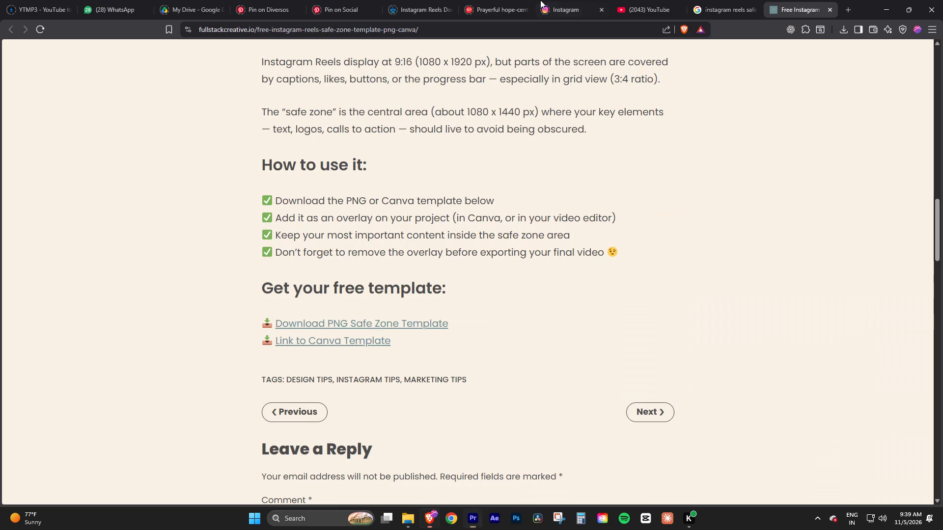
{"action": "left_click", "coordinate": [717, 0]}
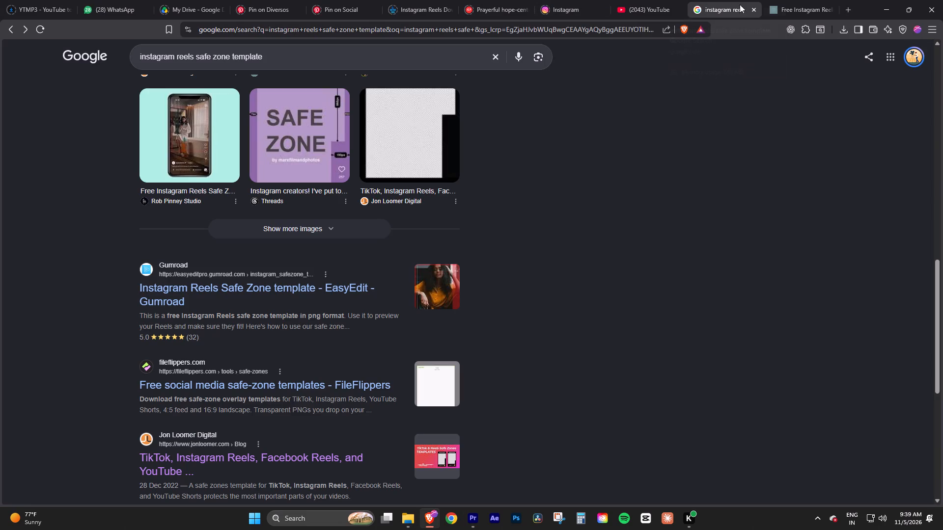
{"action": "left_click", "coordinate": [828, 8]}
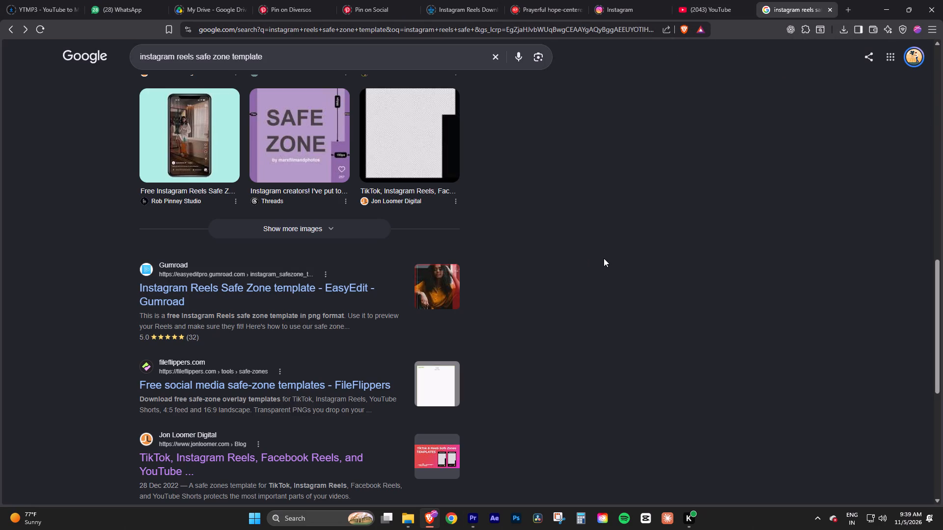
Examine EasyEdit's Instagram Reels Safe Zone template page on Gumroad and go back to the search results.
{"action": "left_click", "coordinate": [188, 292]}
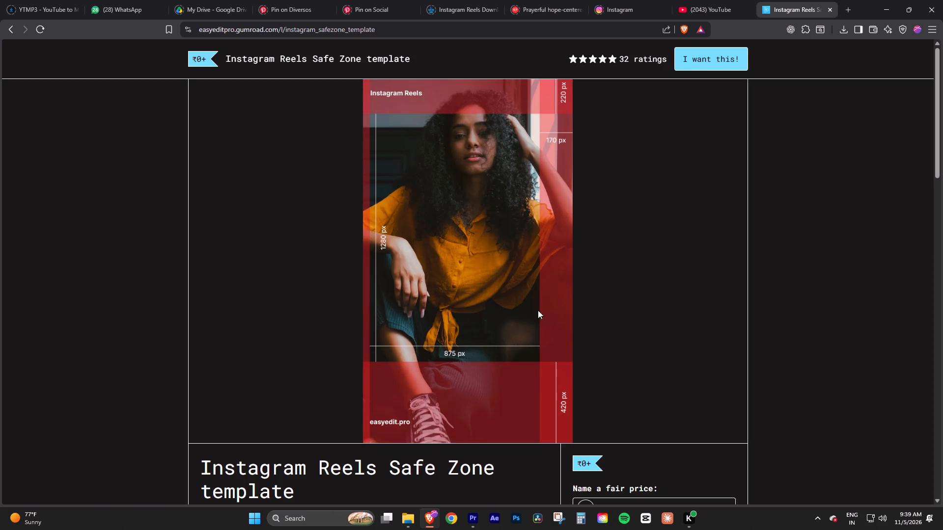
{"action": "scroll", "coordinate": [656, 283], "scroll_direction": "down", "scroll_amount": 16}
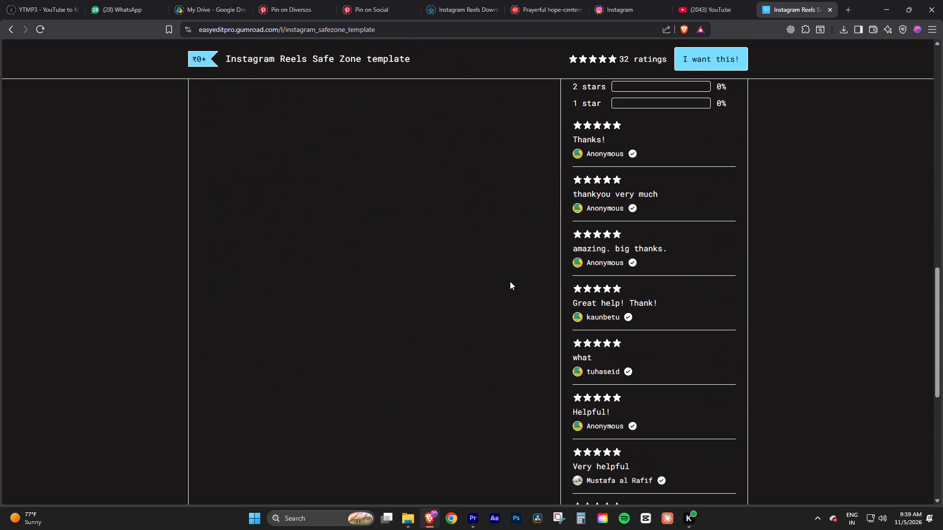
{"action": "scroll", "coordinate": [510, 281], "scroll_direction": "down", "scroll_amount": 18}
{"action": "left_click", "coordinate": [508, 282]}
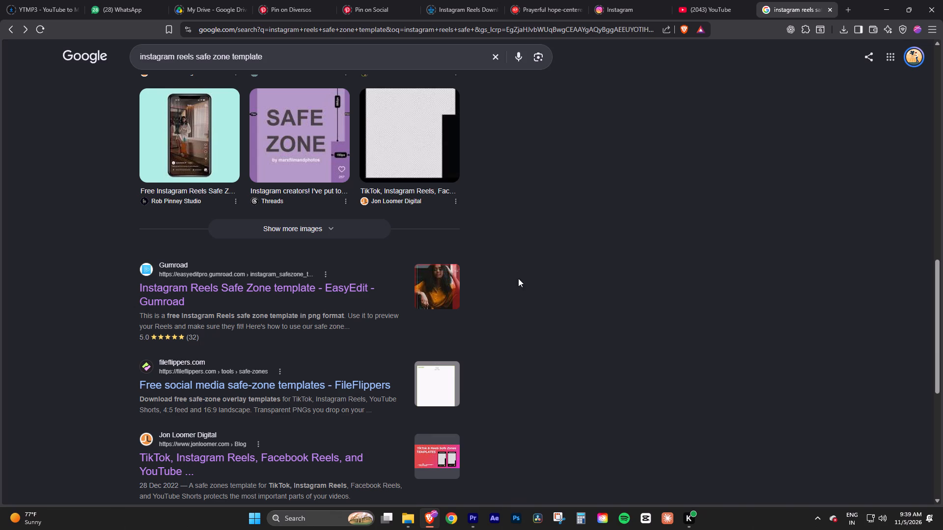
Open marxfilmandphotos' Threads post from the image results and examine its safe zone image at full size.
{"action": "left_click", "coordinate": [327, 185]}
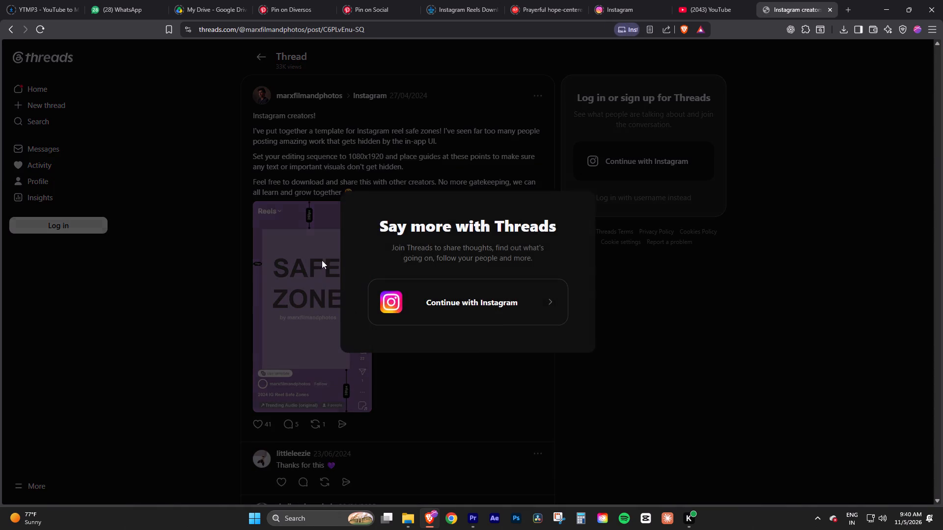
{"action": "left_click", "coordinate": [656, 342]}
{"action": "left_click", "coordinate": [284, 359]}
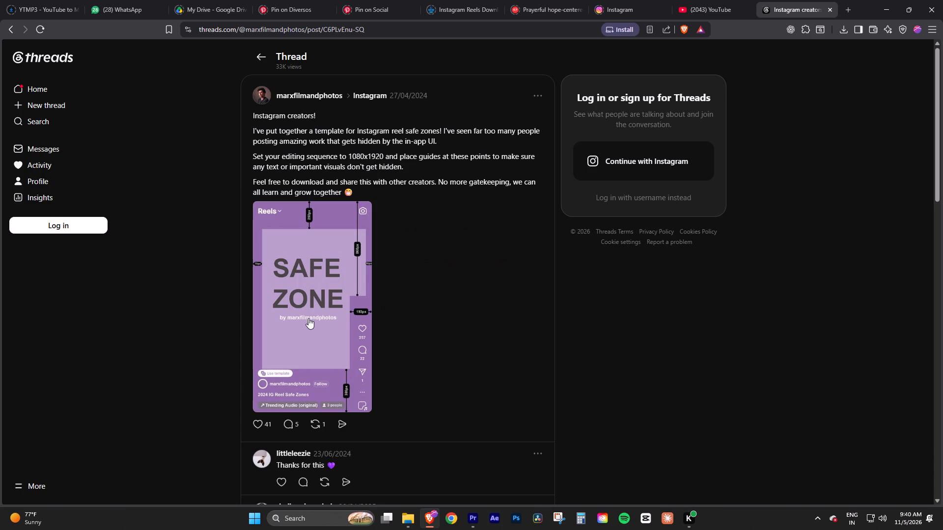
{"action": "left_click", "coordinate": [320, 293]}
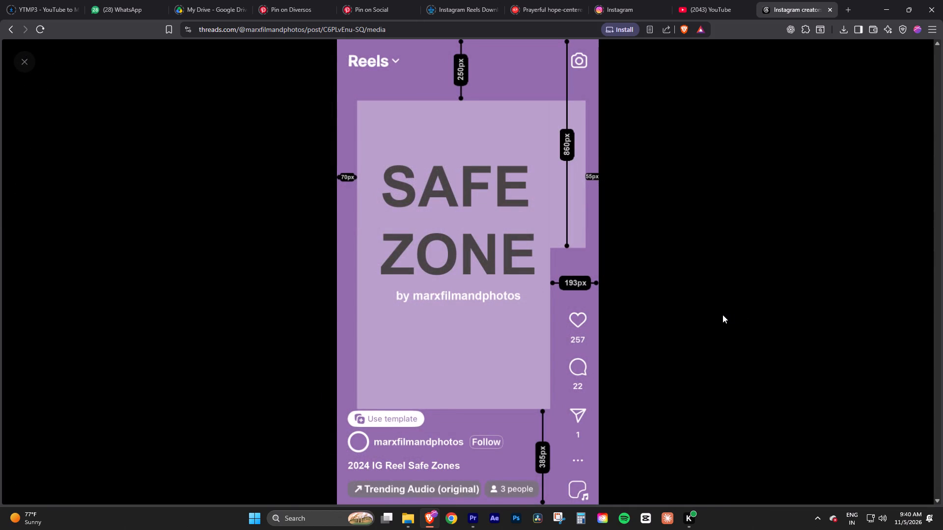
{"action": "left_click", "coordinate": [722, 315]}
{"action": "left_click", "coordinate": [498, 398]}
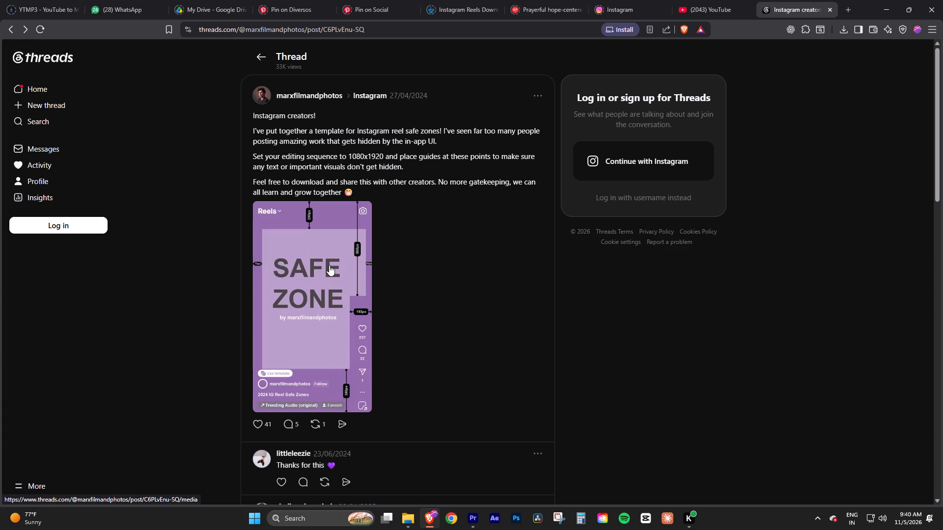
Open the safe zone post's replies and continue to Threads with the signed-in Instagram account, closing the old Instagram post tab.
{"action": "left_click", "coordinate": [295, 427]}
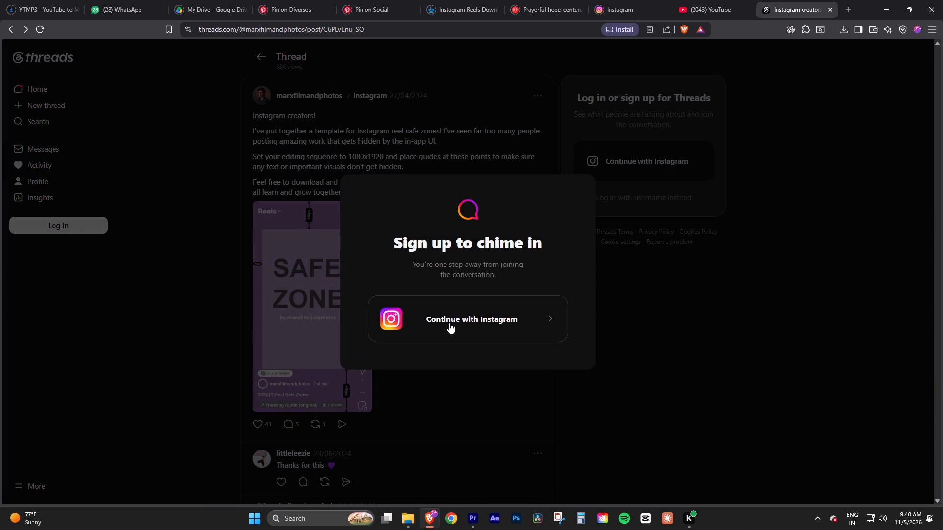
{"action": "left_click", "coordinate": [452, 323]}
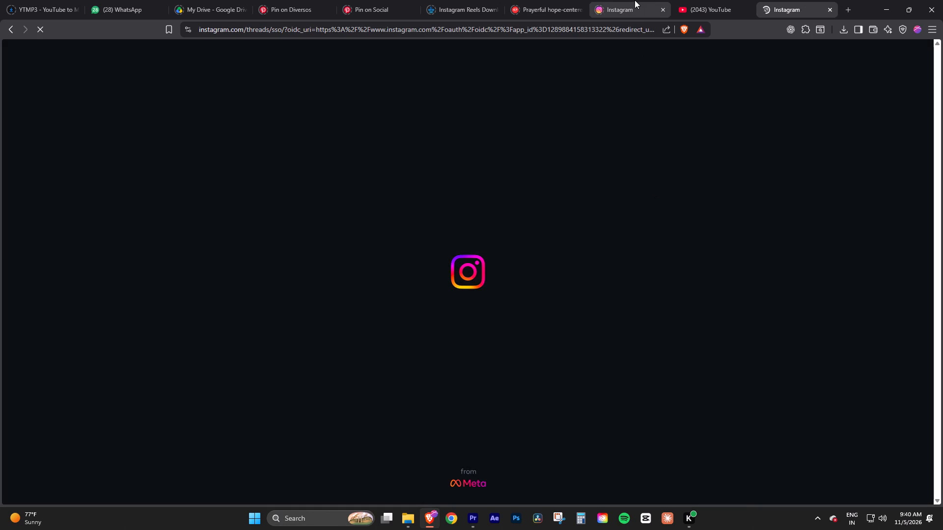
{"action": "left_click", "coordinate": [635, 0]}
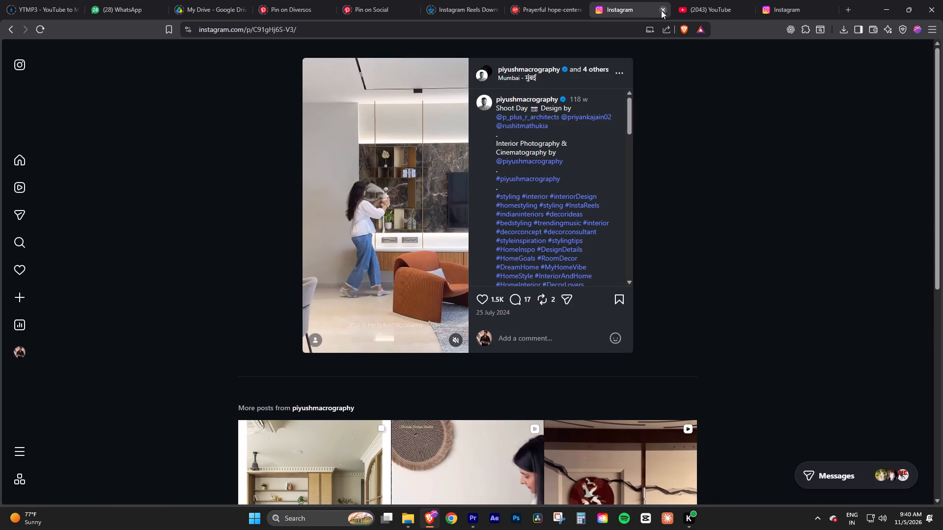
{"action": "left_click", "coordinate": [661, 10]}
{"action": "left_click", "coordinate": [716, 0]}
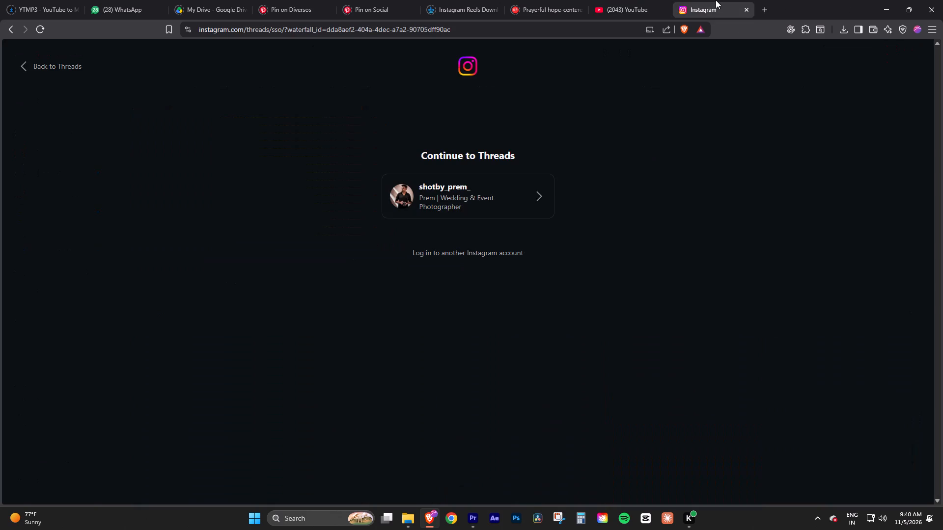
{"action": "left_click", "coordinate": [513, 195]}
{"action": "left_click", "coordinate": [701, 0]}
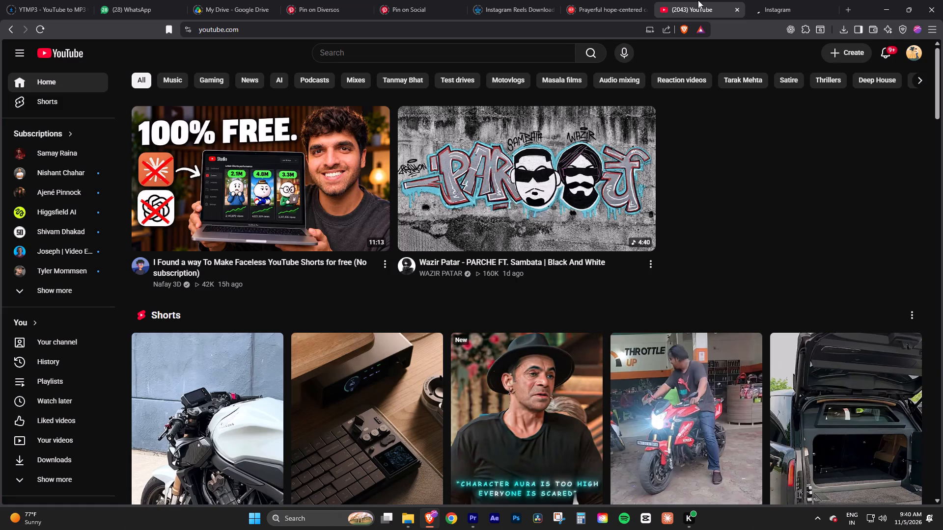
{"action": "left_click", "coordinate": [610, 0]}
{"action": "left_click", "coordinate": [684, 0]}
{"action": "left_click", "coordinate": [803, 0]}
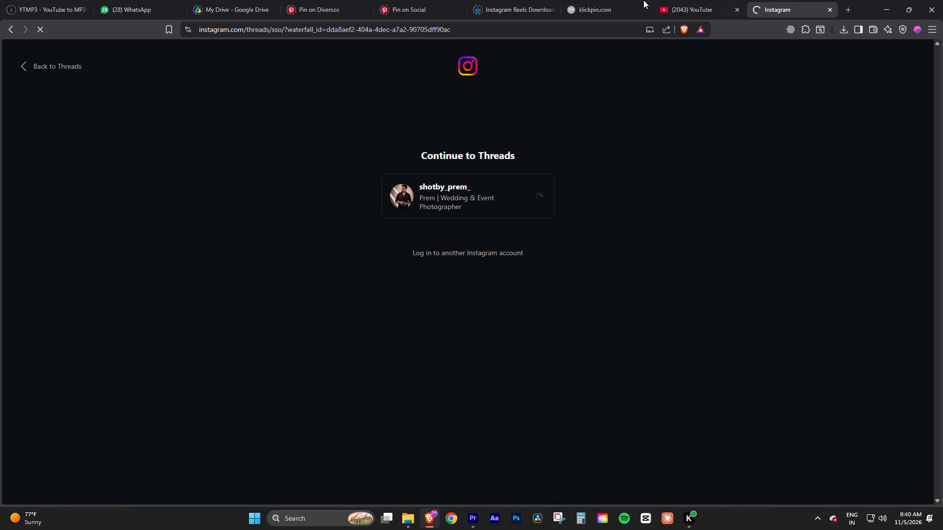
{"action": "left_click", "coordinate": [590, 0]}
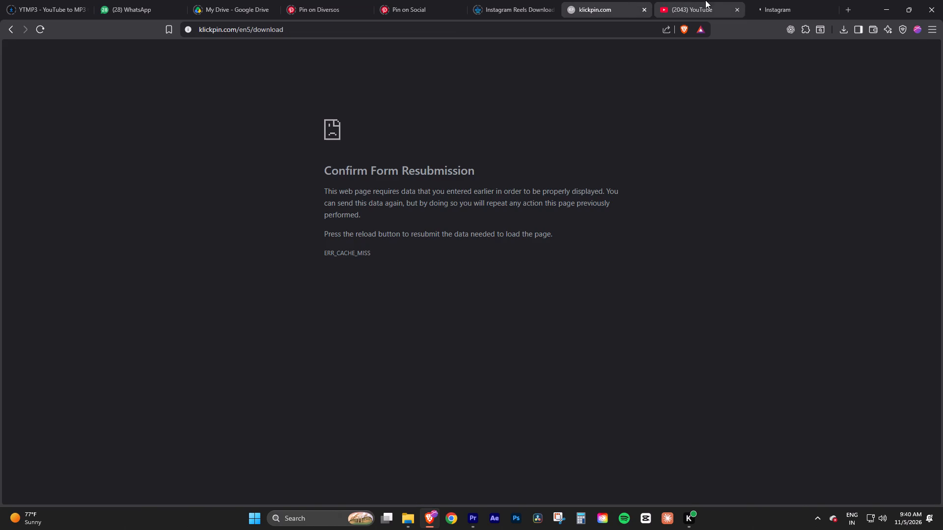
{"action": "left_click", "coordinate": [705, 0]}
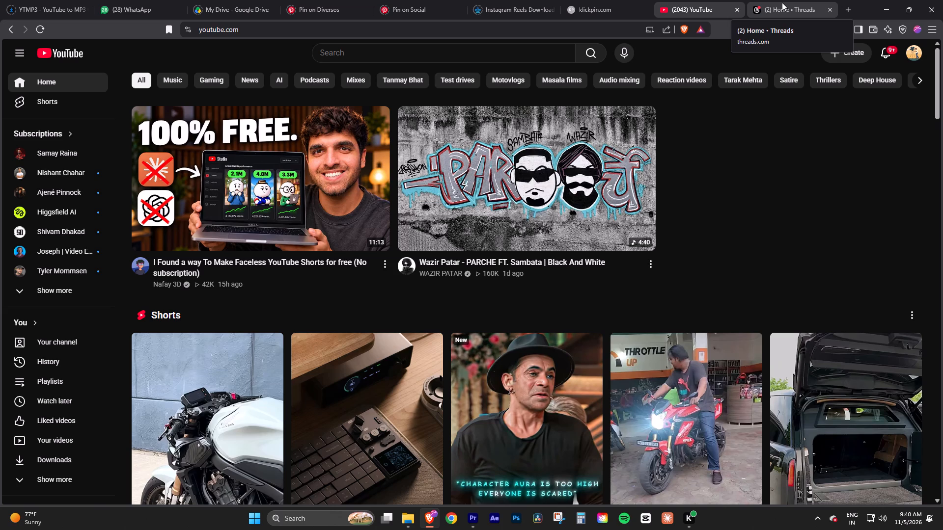
Return to the Threads home feed.
{"action": "left_click", "coordinate": [782, 2]}
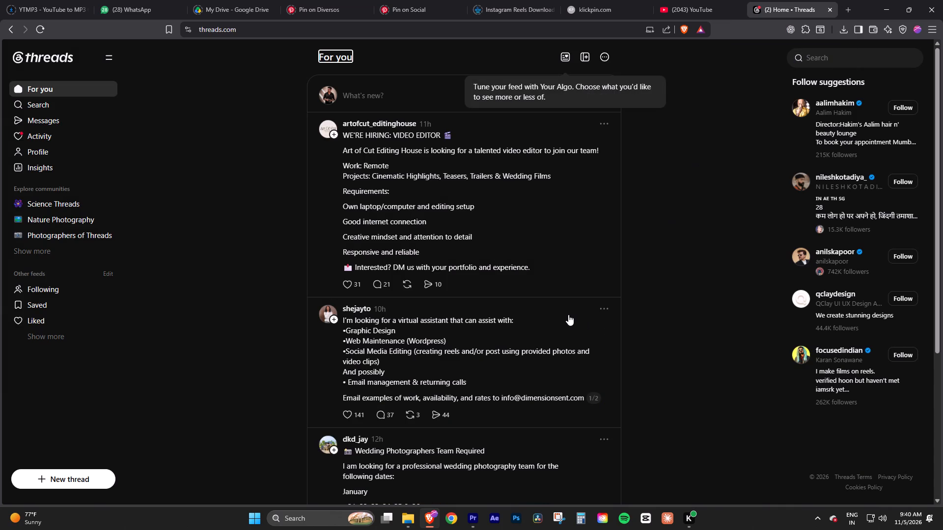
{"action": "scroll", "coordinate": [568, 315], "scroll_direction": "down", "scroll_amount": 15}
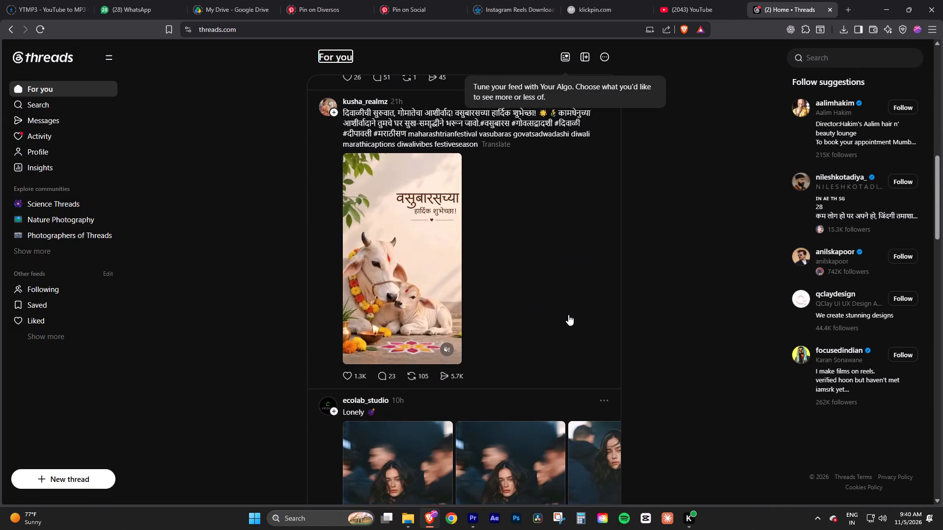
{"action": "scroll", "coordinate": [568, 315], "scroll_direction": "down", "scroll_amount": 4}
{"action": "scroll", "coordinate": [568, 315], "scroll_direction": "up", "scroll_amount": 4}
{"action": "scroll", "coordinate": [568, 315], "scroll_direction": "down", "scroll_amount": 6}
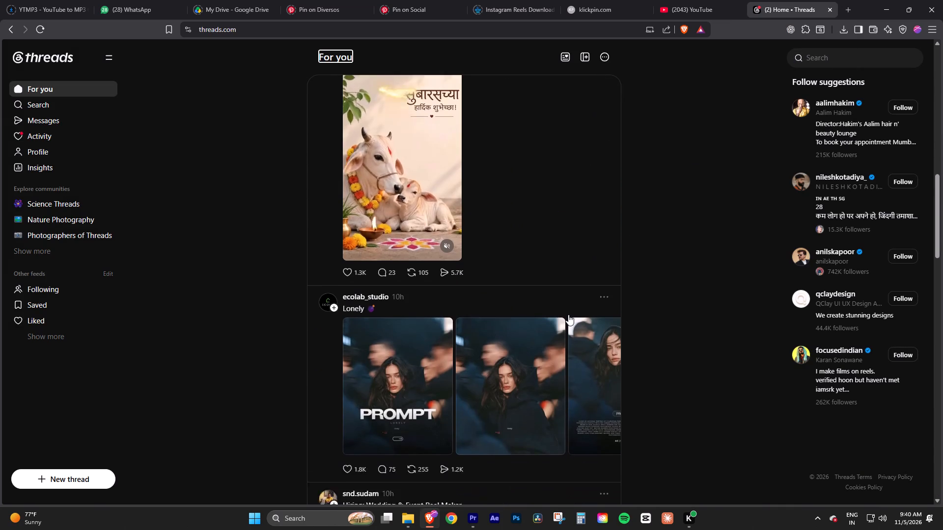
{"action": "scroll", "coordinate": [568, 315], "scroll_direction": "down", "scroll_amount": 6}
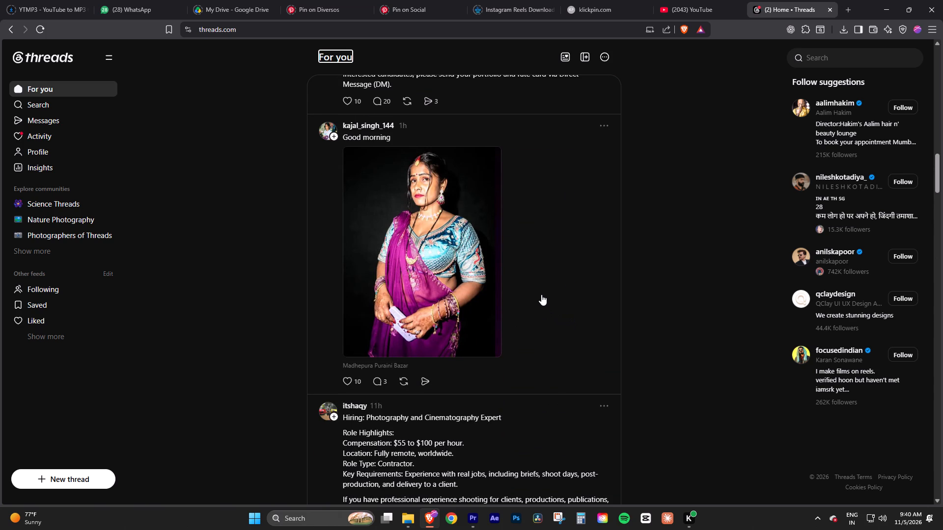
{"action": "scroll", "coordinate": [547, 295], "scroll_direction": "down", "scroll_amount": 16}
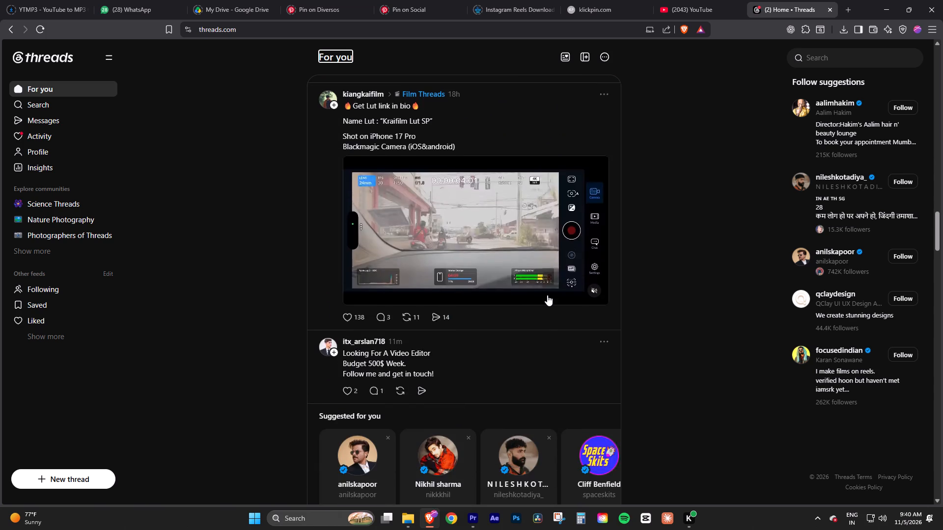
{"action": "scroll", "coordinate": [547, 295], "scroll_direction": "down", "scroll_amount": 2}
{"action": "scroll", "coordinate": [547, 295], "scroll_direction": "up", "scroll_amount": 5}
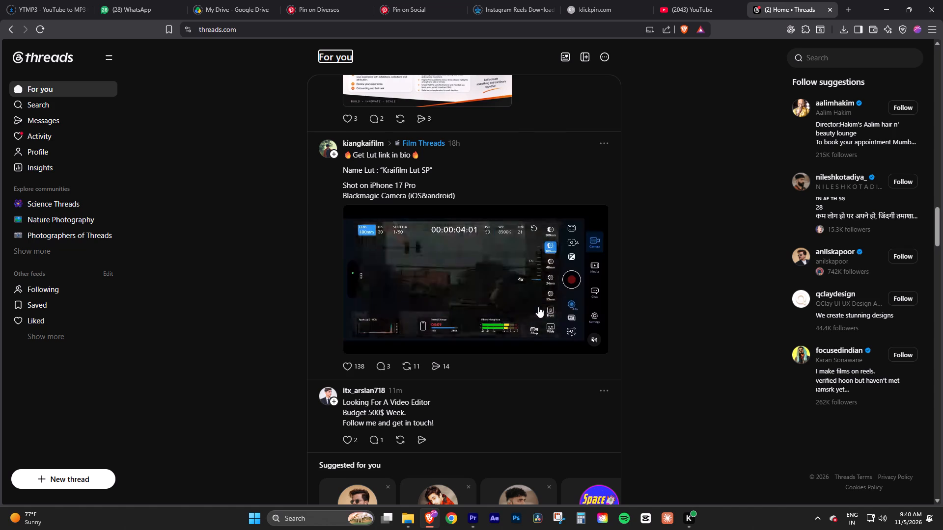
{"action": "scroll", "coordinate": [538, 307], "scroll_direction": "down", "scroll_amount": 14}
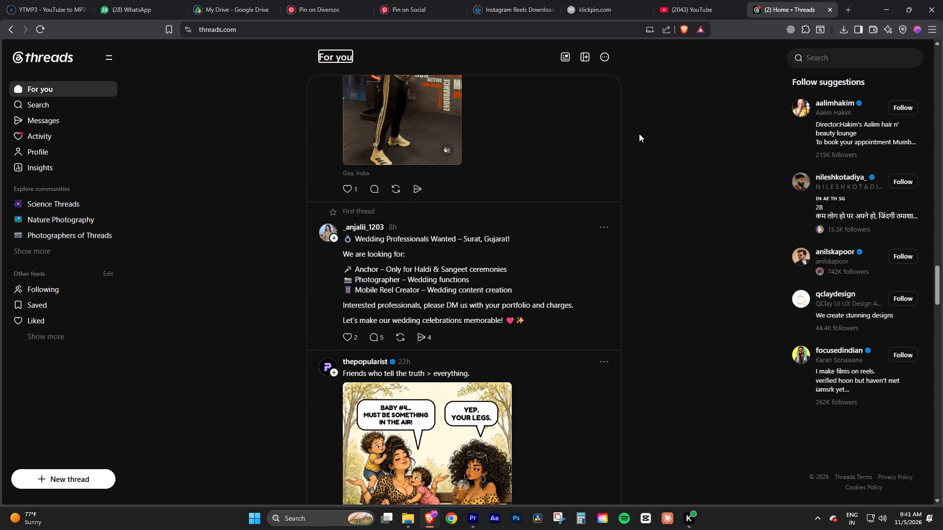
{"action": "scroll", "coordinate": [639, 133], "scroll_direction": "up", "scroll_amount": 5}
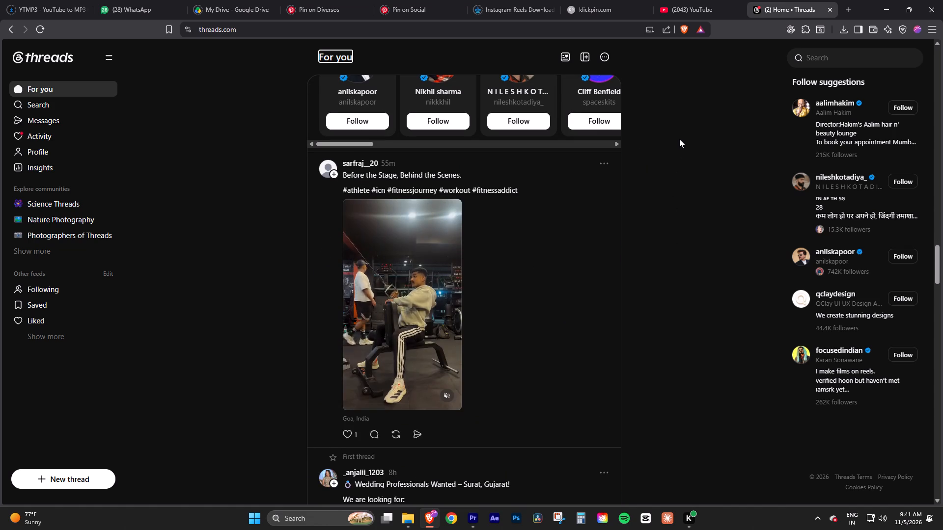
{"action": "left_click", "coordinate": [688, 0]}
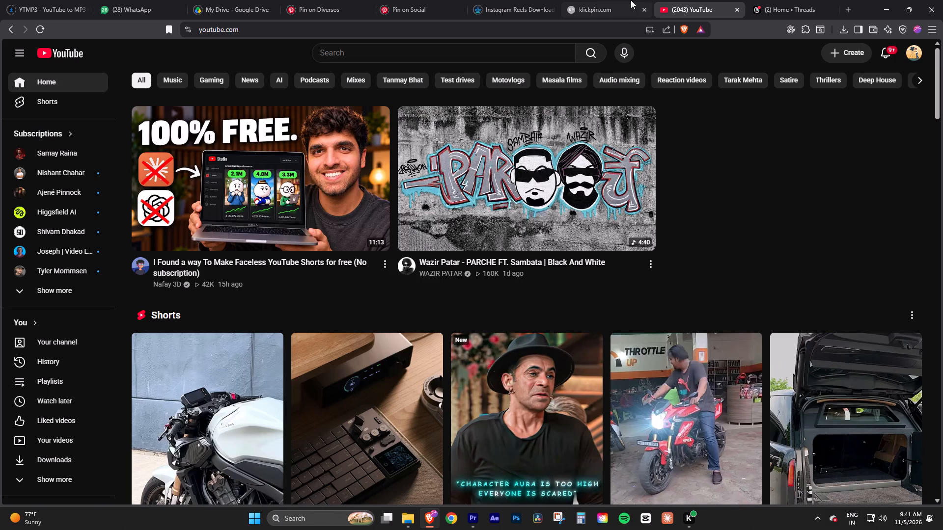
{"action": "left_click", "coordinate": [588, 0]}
Return to the marxfilmandphotos safe zone post on Threads and save its full-size template image as a JPEG in the KM Nest Interiors folder.
{"action": "left_click", "coordinate": [787, 0]}
{"action": "left_click", "coordinate": [526, 230]}
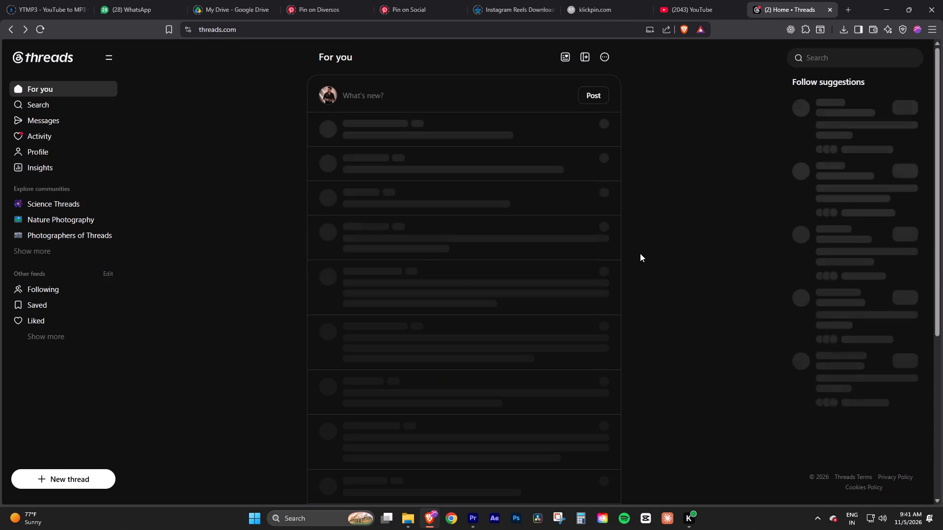
{"action": "left_click", "coordinate": [546, 256]}
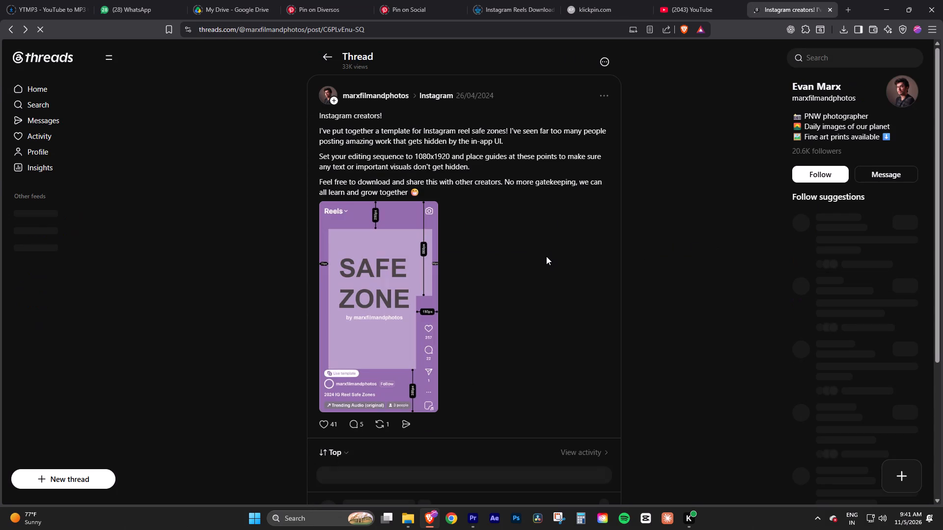
{"action": "left_click", "coordinate": [381, 327]}
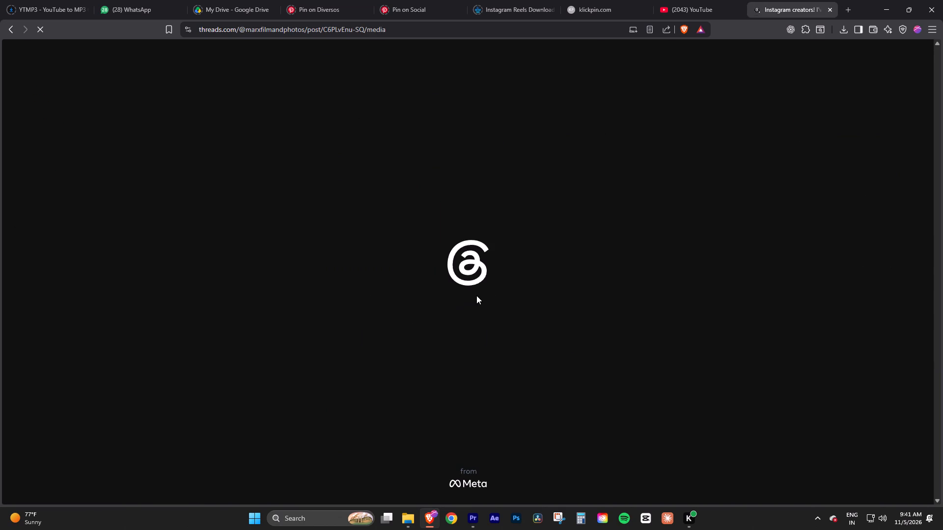
{"action": "right_click", "coordinate": [463, 218]}
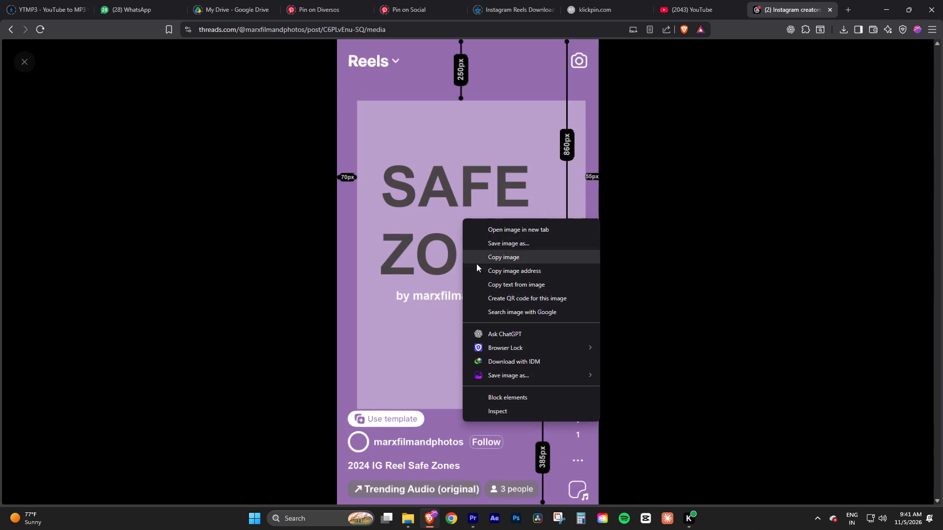
{"action": "left_click", "coordinate": [508, 242]}
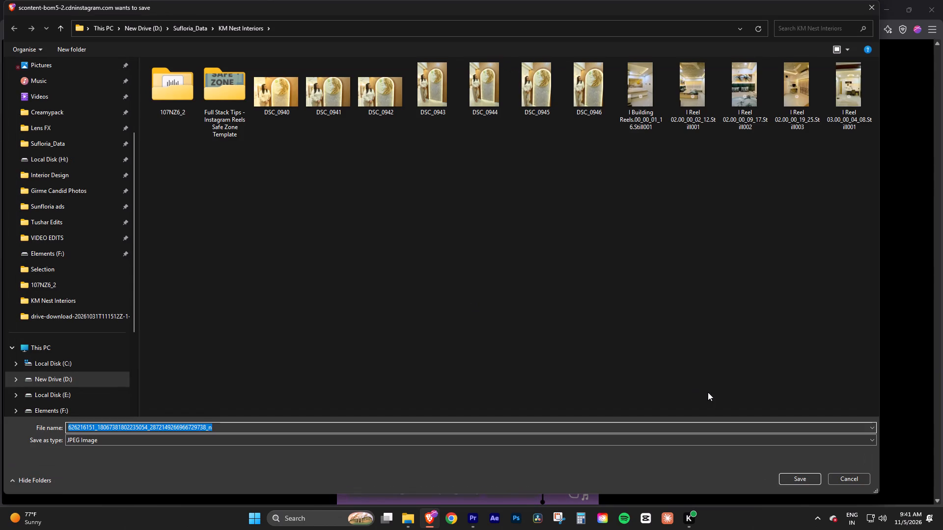
{"action": "left_click", "coordinate": [796, 478]}
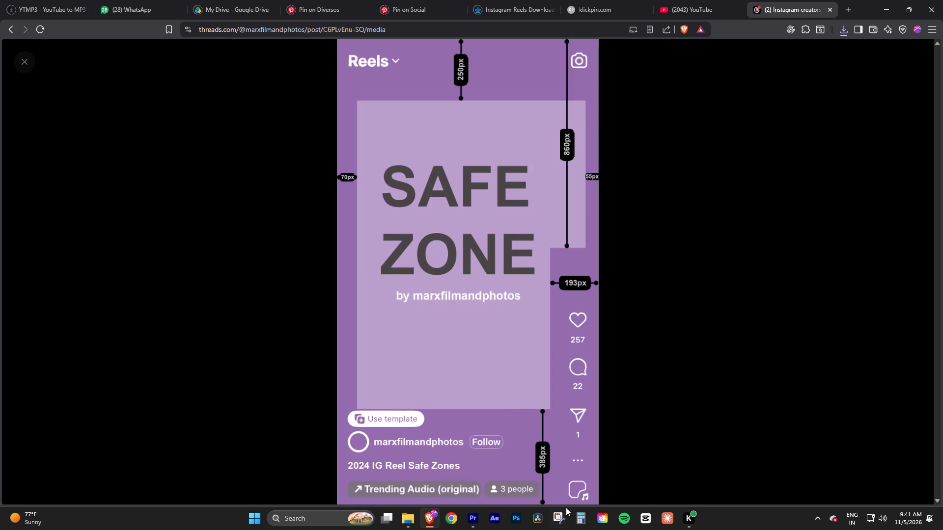
Switch to Premiere Pro and import the purple safe zone JPEG from the KM Nest Interiors folder into the KM NEST project.
{"action": "left_click", "coordinate": [477, 522]}
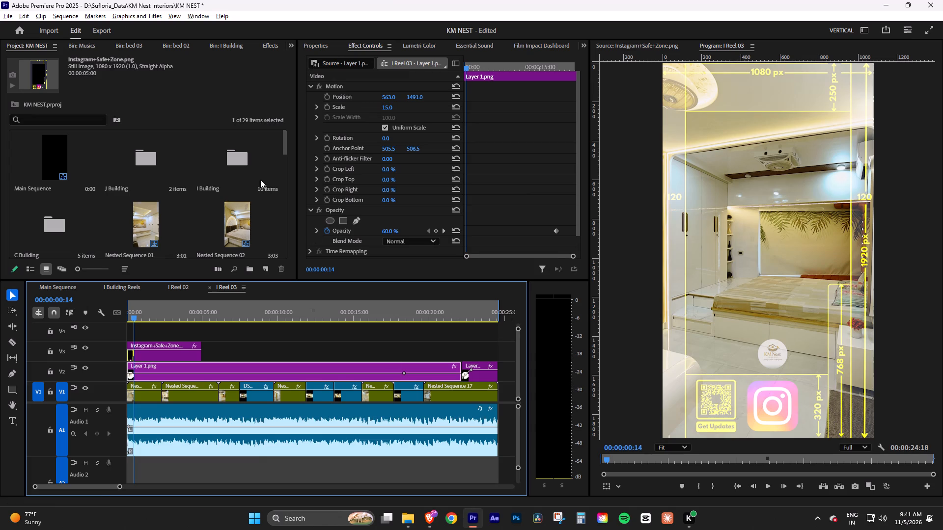
{"action": "left_click", "coordinate": [227, 90]}
{"action": "key", "text": "grave"}
{"action": "double_click", "coordinate": [519, 425]}
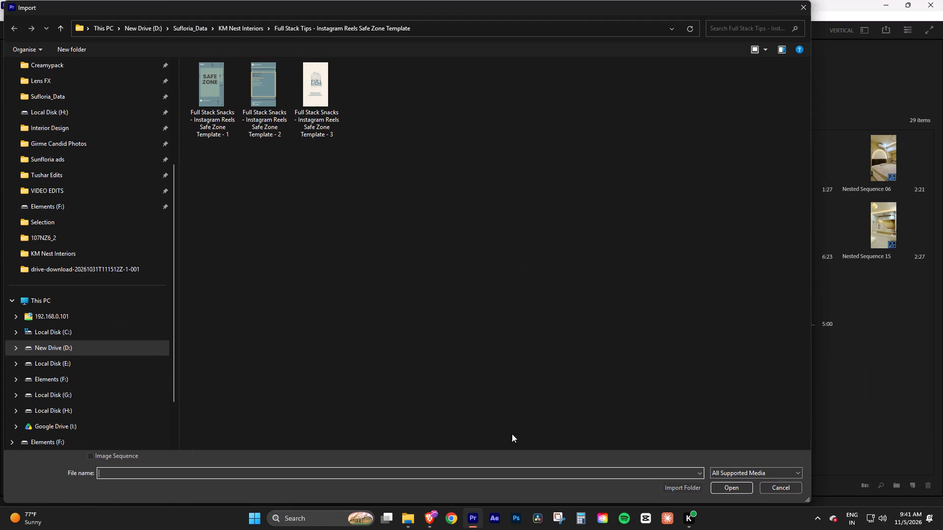
{"action": "left_click", "coordinate": [243, 26]}
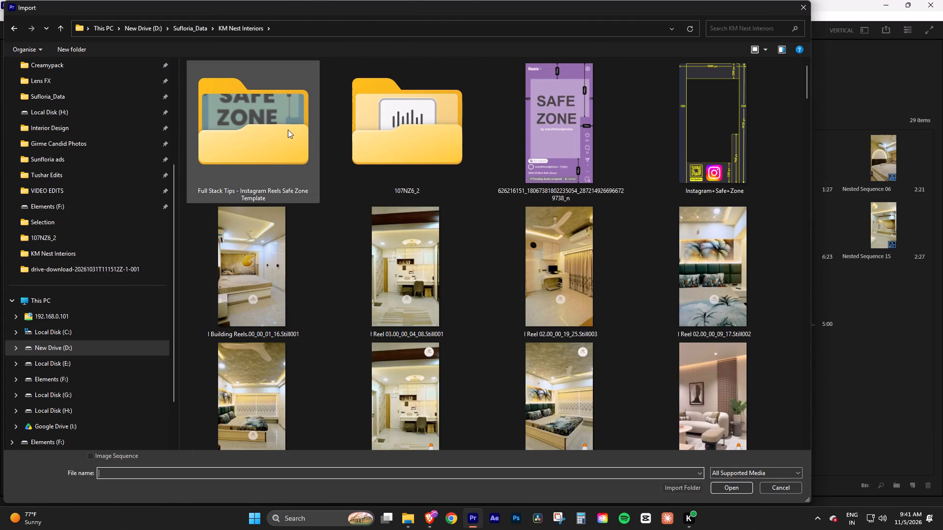
{"action": "left_click", "coordinate": [549, 130]}
{"action": "key", "text": "Return"}
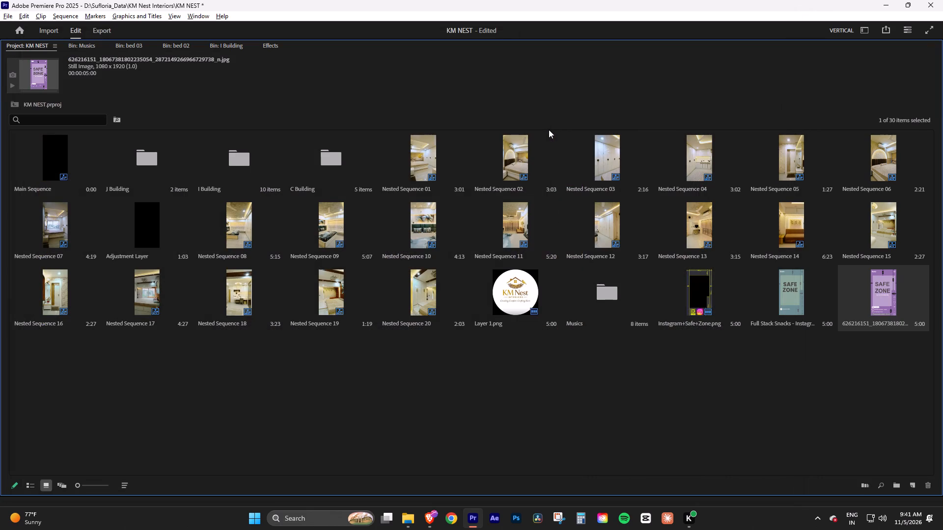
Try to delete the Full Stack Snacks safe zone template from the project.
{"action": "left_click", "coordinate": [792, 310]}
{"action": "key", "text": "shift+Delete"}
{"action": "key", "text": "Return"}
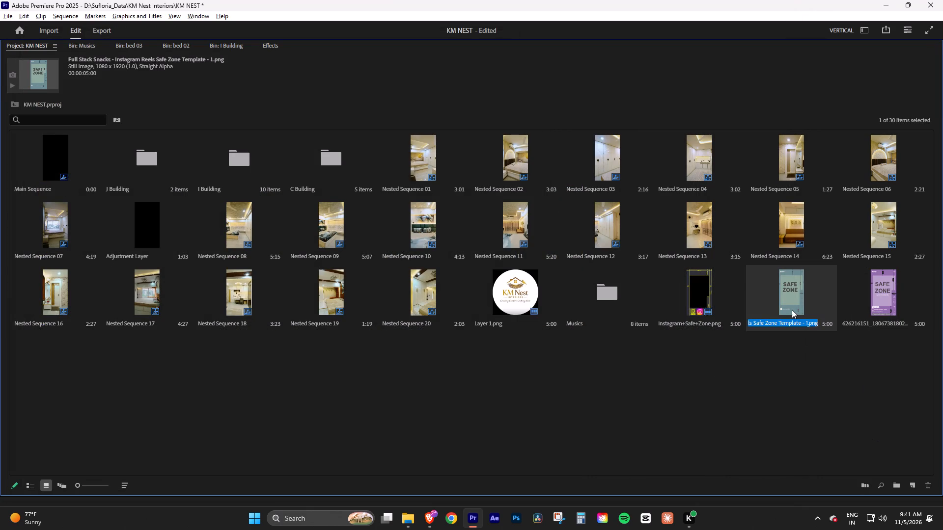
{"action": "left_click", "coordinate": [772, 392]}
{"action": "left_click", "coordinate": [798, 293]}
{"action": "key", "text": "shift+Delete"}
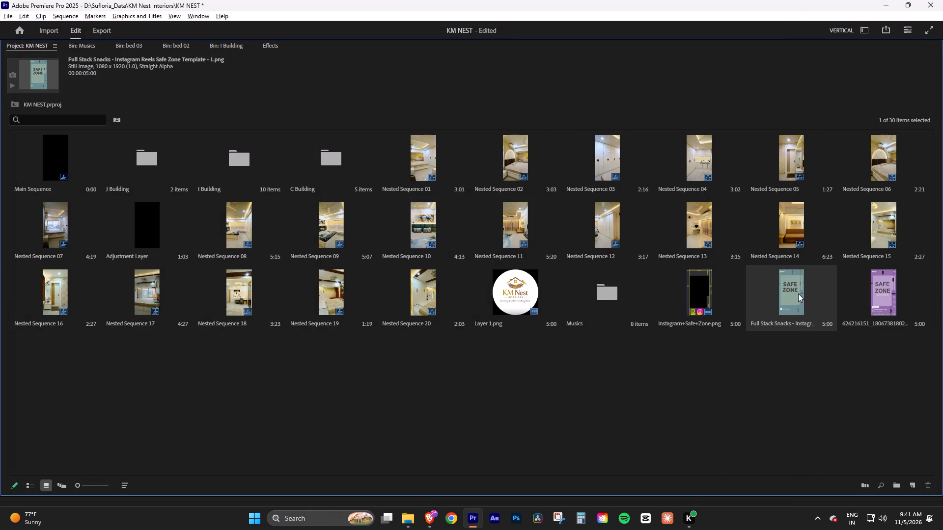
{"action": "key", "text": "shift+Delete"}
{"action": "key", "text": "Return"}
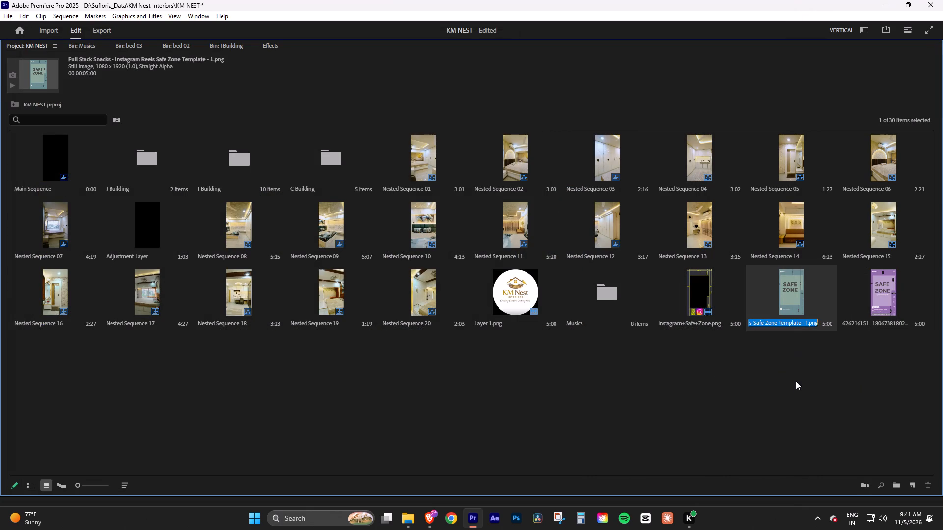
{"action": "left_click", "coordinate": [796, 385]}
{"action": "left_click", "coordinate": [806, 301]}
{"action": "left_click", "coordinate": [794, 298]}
Replace the Instagram+Safe+Zone clip on V3 with the purple safe zone image at the start of I Reel 03.
{"action": "left_click", "coordinate": [899, 300]}
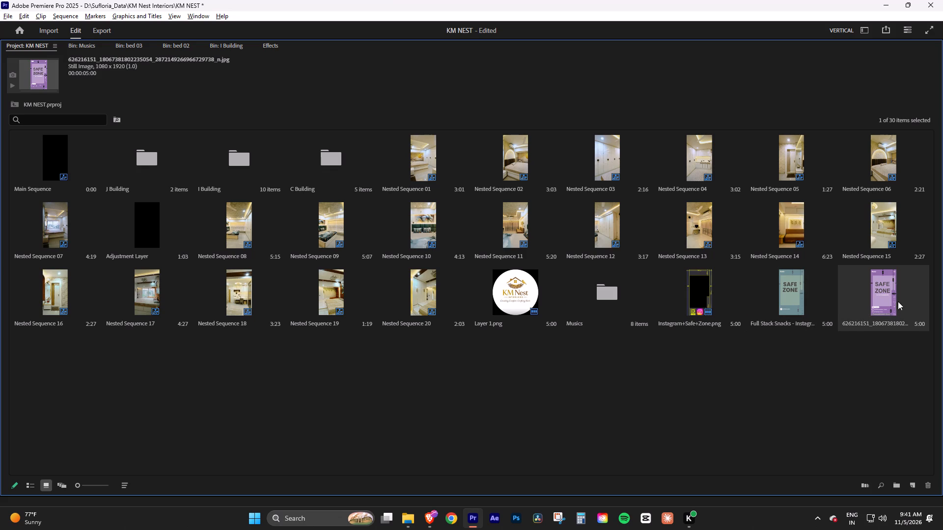
{"action": "double_click", "coordinate": [877, 302]}
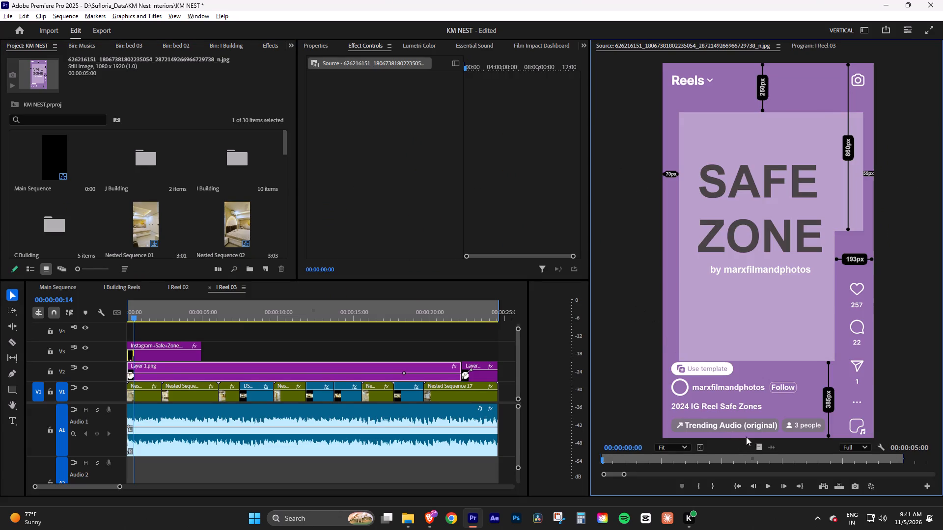
{"action": "left_click_drag", "start_coordinate": [759, 446], "coordinate": [114, 337]}
{"action": "left_click", "coordinate": [160, 347]}
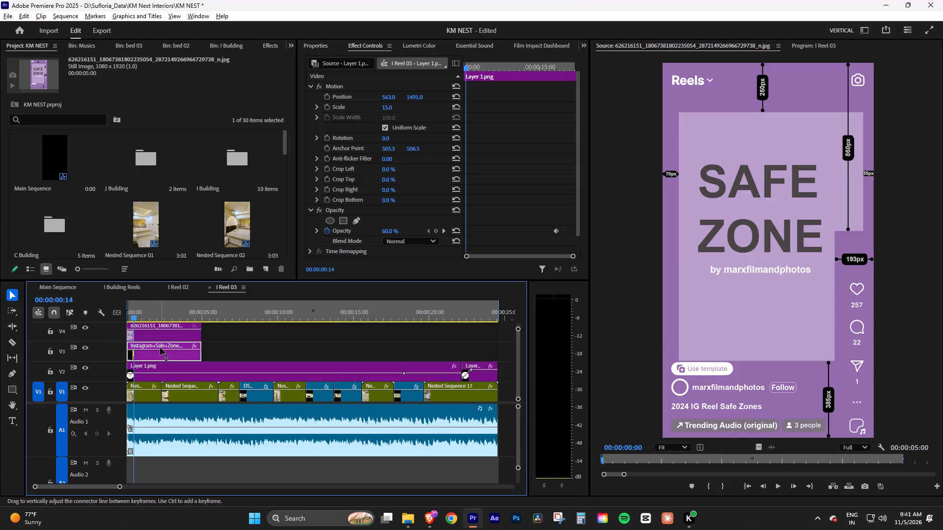
{"action": "key", "text": "Delete"}
{"action": "left_click_drag", "start_coordinate": [161, 331], "coordinate": [154, 347]}
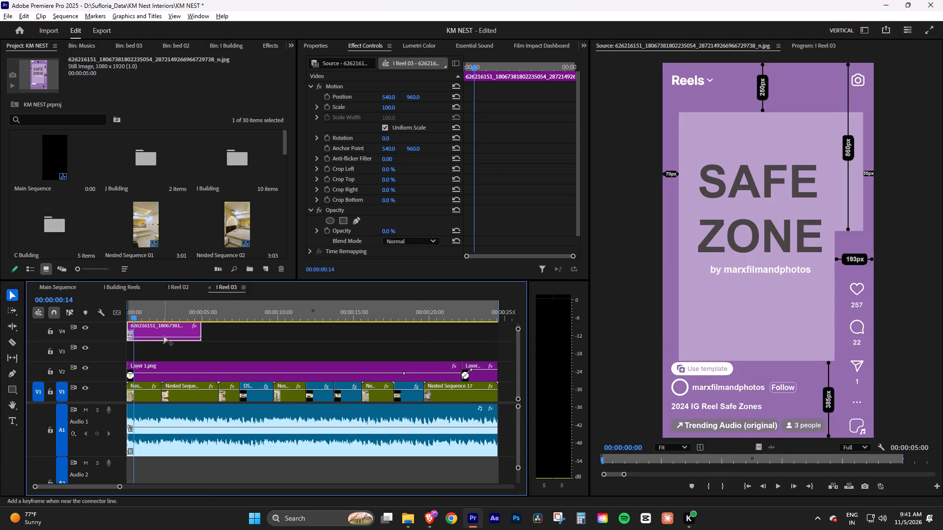
{"action": "key", "text": "ctrl+z"}
{"action": "left_click_drag", "start_coordinate": [158, 340], "coordinate": [154, 354]}
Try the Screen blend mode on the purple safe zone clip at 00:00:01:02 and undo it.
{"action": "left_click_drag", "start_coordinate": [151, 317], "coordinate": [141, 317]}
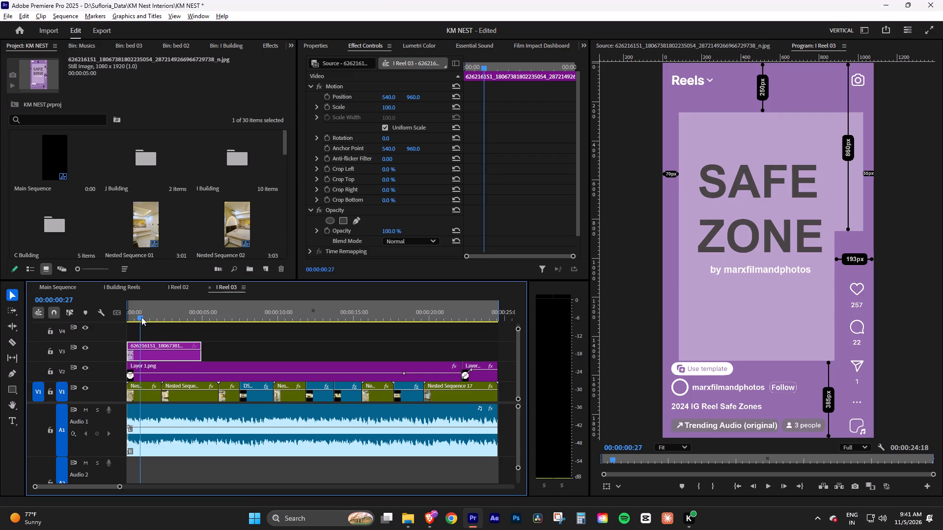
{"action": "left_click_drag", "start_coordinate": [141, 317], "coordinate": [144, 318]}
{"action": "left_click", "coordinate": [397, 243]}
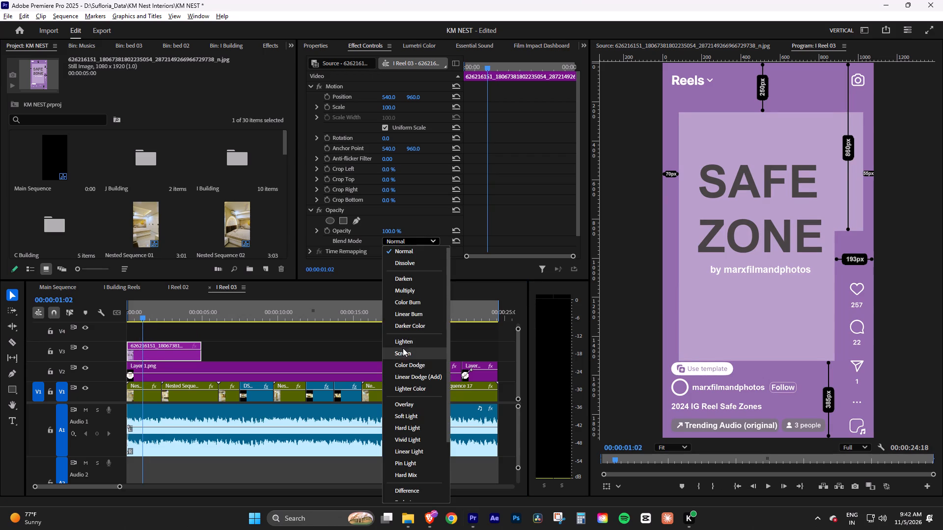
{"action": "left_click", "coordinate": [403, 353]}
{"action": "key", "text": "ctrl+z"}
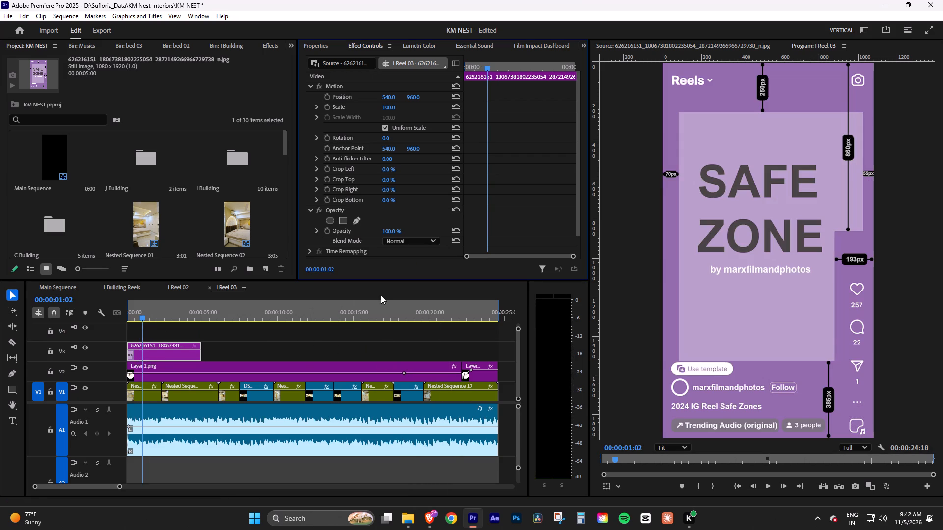
Lower the purple safe zone clip's opacity to 44%.
{"action": "left_click", "coordinate": [174, 353]}
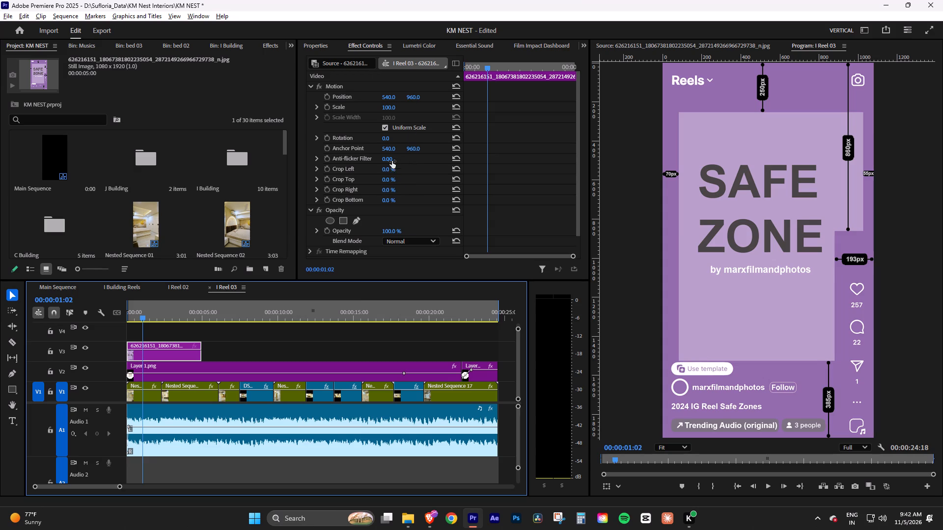
{"action": "scroll", "coordinate": [408, 205], "scroll_direction": "down", "scroll_amount": 4}
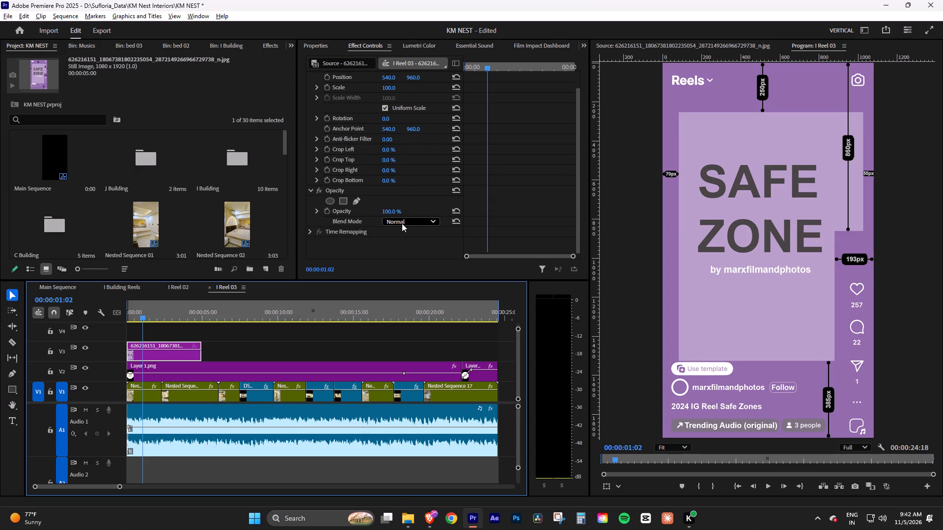
{"action": "left_click", "coordinate": [405, 222]}
{"action": "left_click", "coordinate": [424, 222]}
{"action": "left_click_drag", "start_coordinate": [389, 210], "coordinate": [378, 211]}
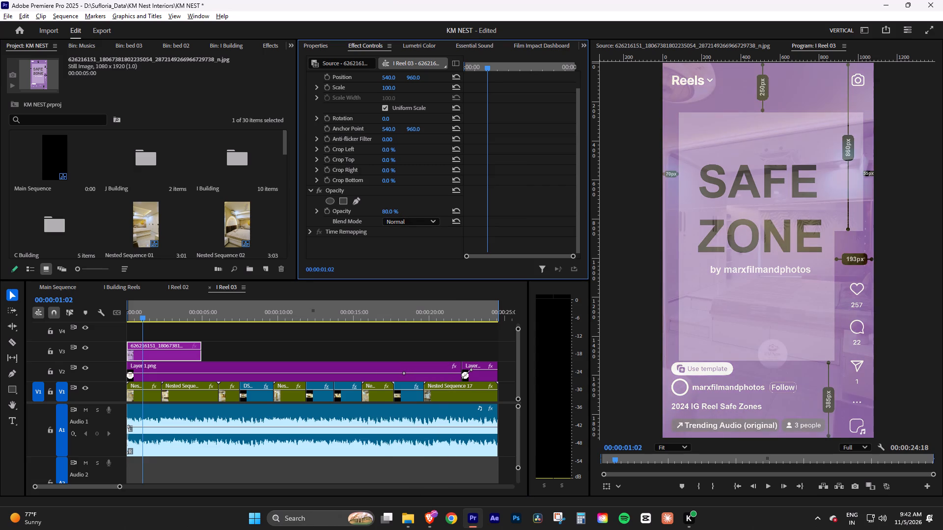
{"action": "left_click_drag", "start_coordinate": [378, 211], "coordinate": [373, 213]}
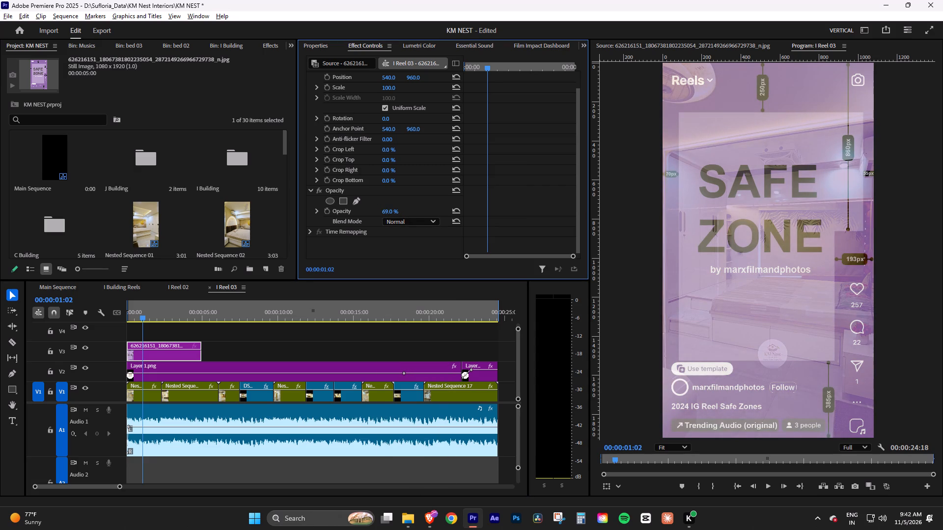
{"action": "left_click_drag", "start_coordinate": [373, 213], "coordinate": [357, 212]}
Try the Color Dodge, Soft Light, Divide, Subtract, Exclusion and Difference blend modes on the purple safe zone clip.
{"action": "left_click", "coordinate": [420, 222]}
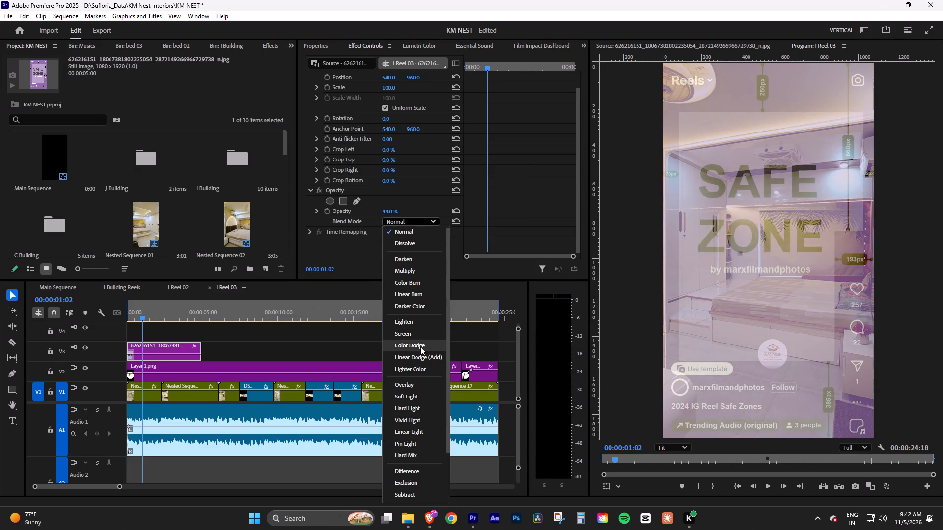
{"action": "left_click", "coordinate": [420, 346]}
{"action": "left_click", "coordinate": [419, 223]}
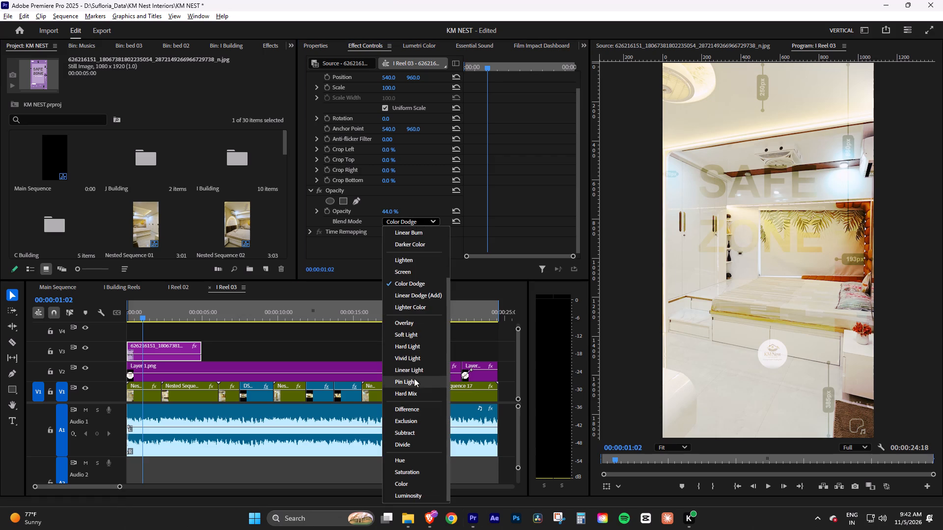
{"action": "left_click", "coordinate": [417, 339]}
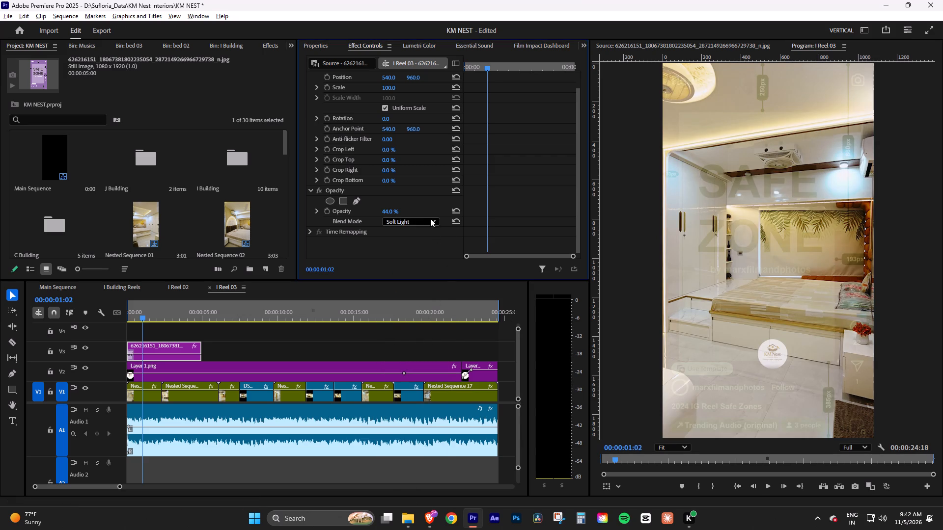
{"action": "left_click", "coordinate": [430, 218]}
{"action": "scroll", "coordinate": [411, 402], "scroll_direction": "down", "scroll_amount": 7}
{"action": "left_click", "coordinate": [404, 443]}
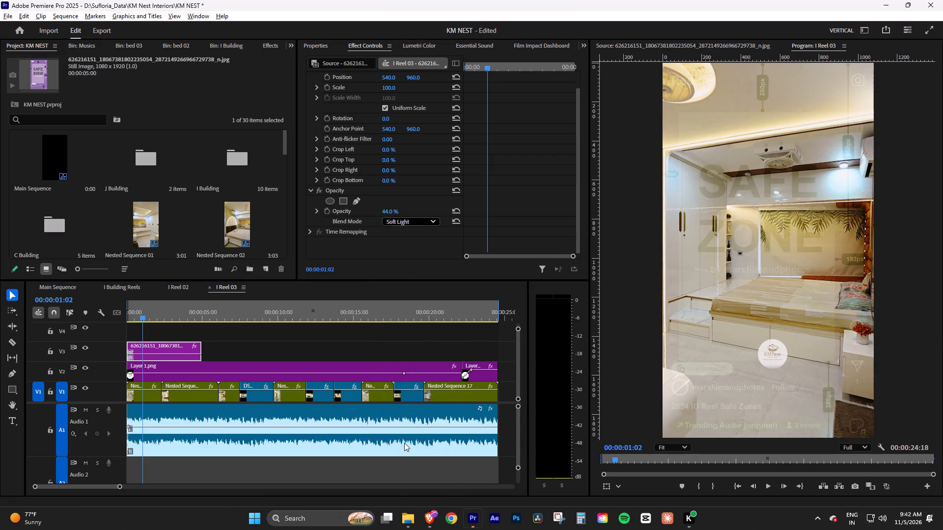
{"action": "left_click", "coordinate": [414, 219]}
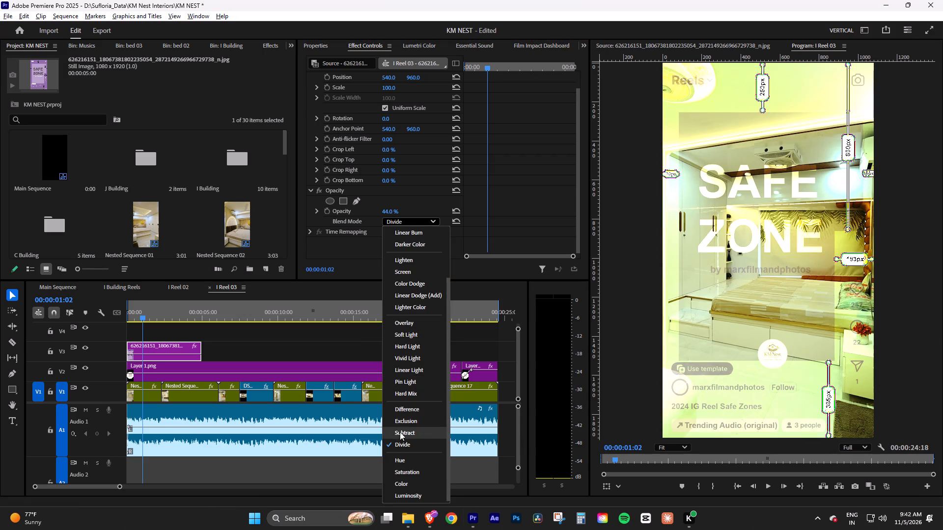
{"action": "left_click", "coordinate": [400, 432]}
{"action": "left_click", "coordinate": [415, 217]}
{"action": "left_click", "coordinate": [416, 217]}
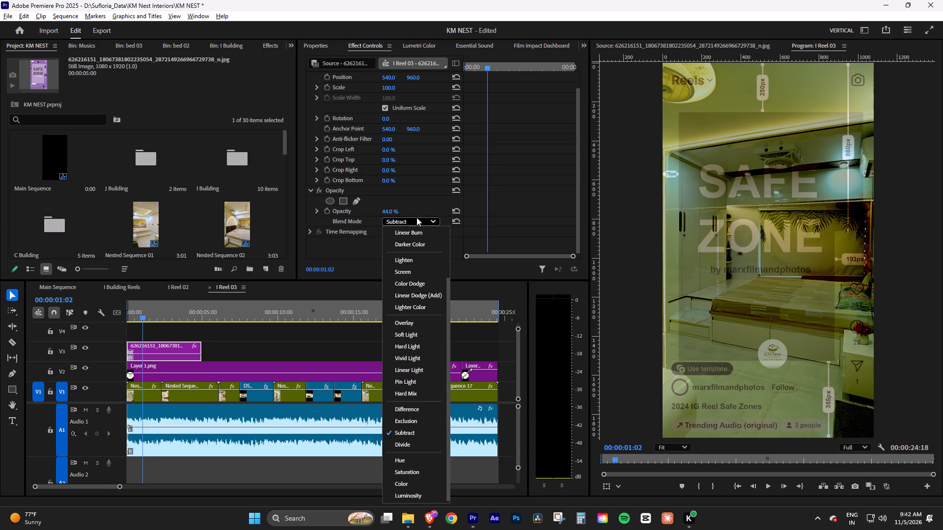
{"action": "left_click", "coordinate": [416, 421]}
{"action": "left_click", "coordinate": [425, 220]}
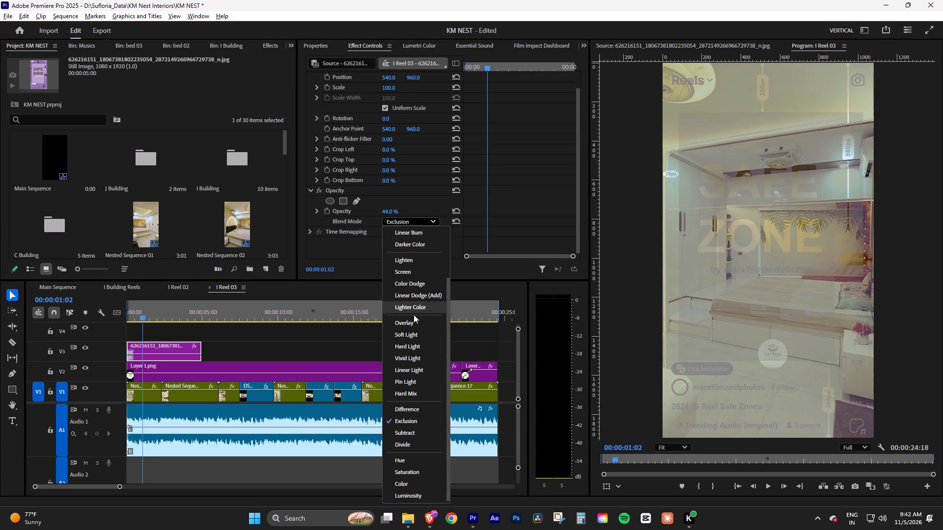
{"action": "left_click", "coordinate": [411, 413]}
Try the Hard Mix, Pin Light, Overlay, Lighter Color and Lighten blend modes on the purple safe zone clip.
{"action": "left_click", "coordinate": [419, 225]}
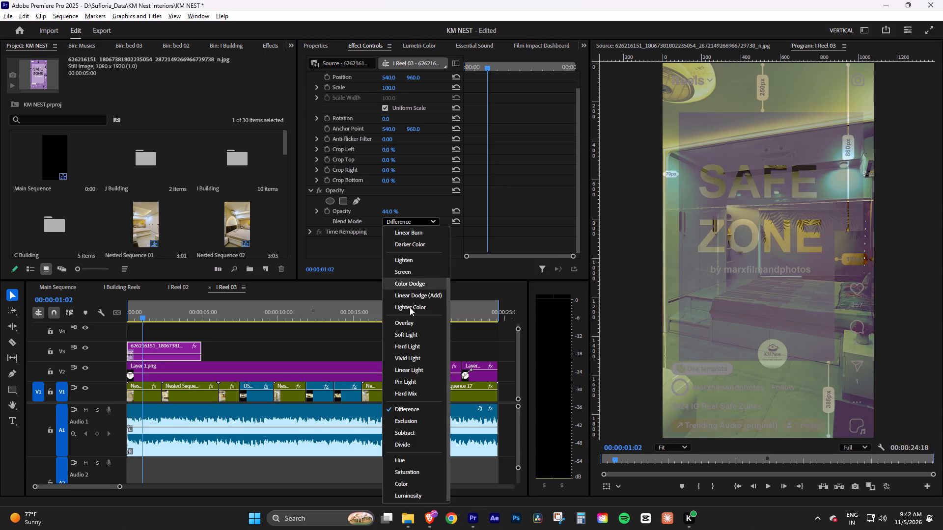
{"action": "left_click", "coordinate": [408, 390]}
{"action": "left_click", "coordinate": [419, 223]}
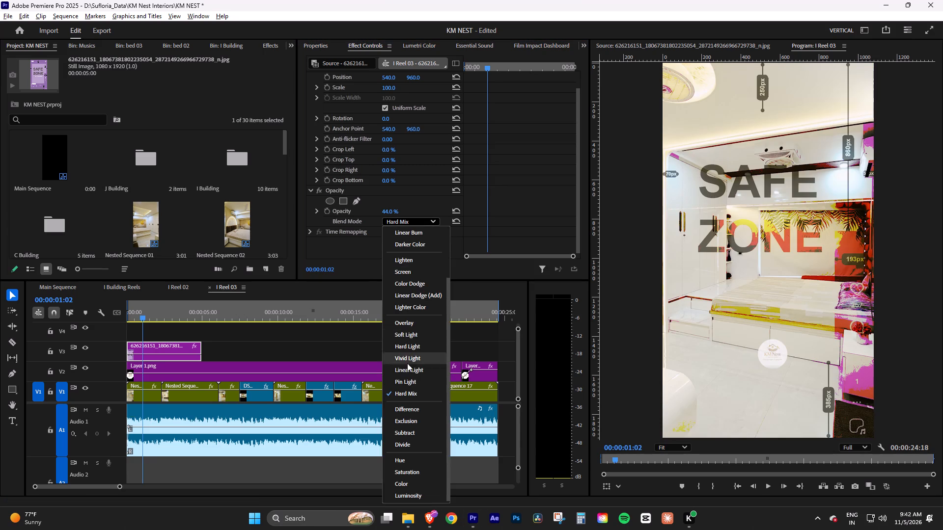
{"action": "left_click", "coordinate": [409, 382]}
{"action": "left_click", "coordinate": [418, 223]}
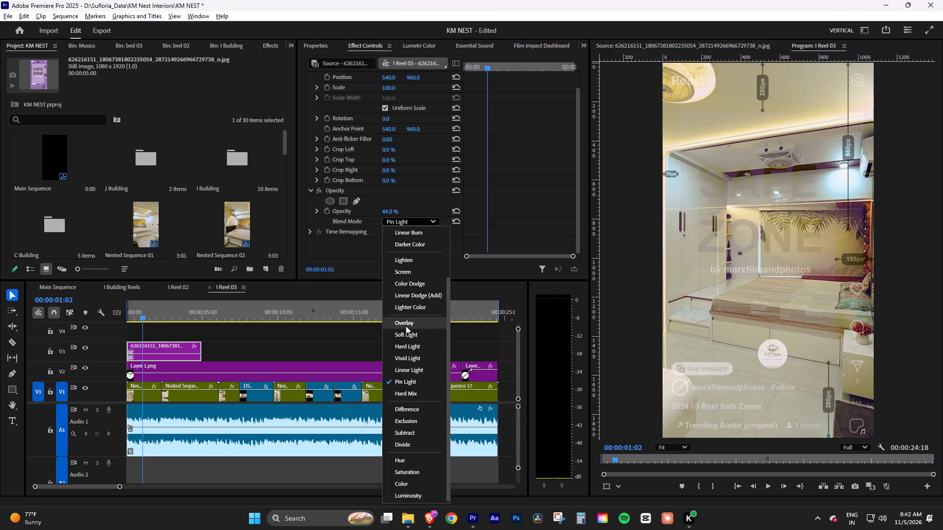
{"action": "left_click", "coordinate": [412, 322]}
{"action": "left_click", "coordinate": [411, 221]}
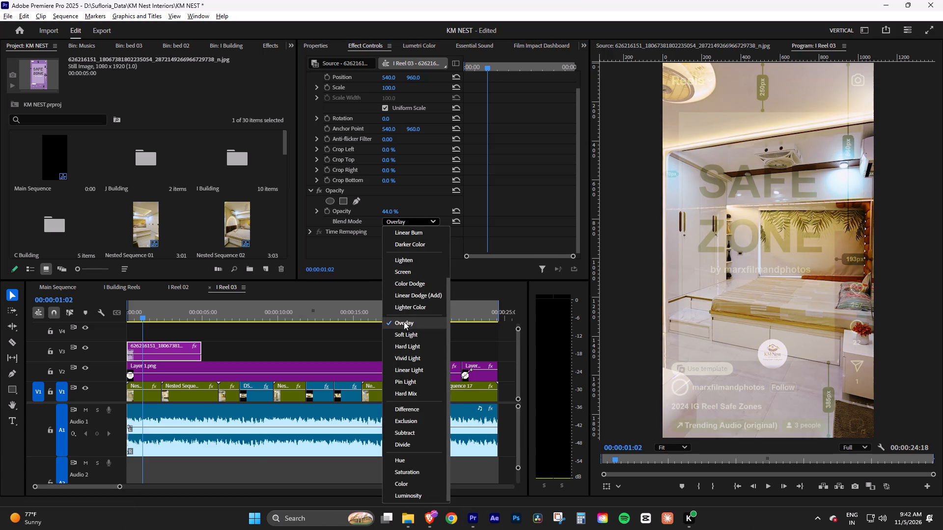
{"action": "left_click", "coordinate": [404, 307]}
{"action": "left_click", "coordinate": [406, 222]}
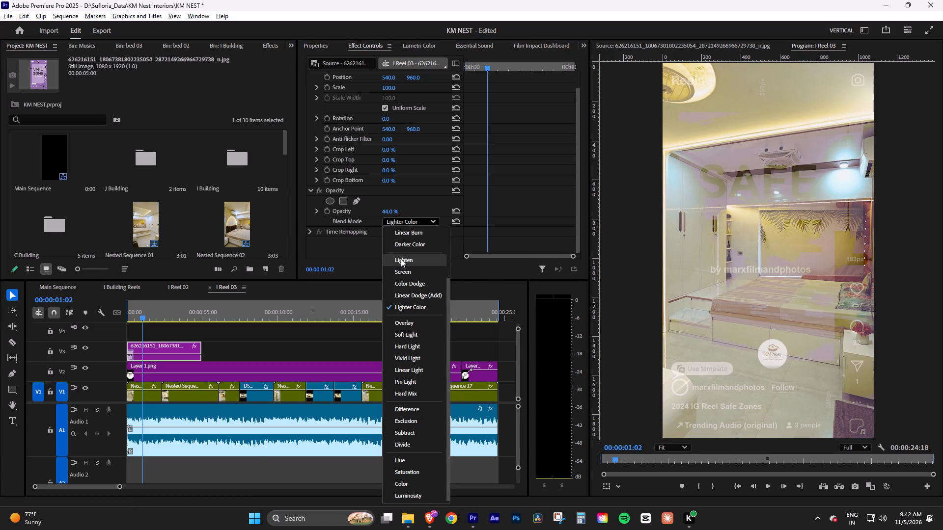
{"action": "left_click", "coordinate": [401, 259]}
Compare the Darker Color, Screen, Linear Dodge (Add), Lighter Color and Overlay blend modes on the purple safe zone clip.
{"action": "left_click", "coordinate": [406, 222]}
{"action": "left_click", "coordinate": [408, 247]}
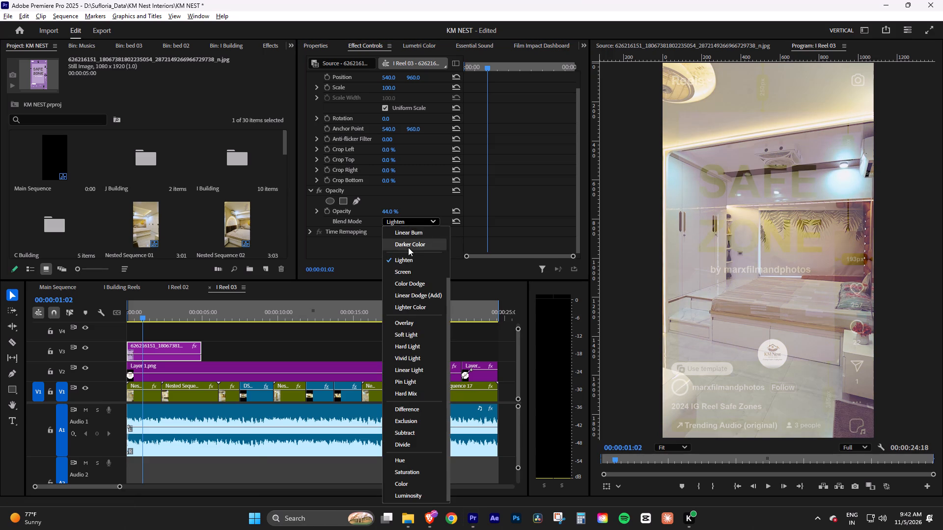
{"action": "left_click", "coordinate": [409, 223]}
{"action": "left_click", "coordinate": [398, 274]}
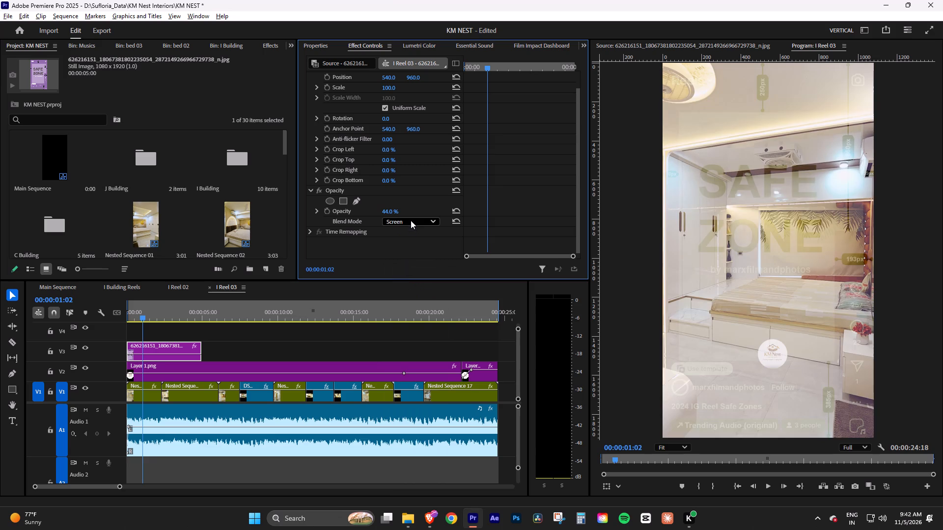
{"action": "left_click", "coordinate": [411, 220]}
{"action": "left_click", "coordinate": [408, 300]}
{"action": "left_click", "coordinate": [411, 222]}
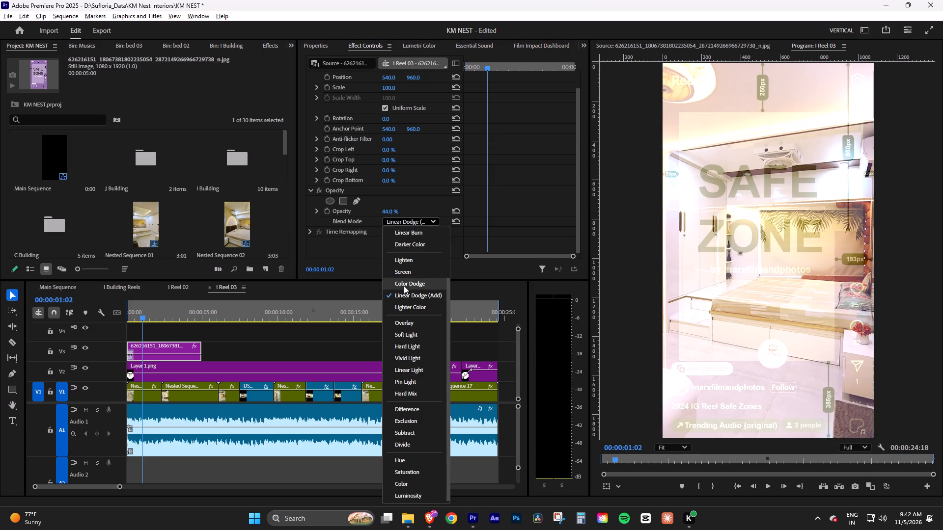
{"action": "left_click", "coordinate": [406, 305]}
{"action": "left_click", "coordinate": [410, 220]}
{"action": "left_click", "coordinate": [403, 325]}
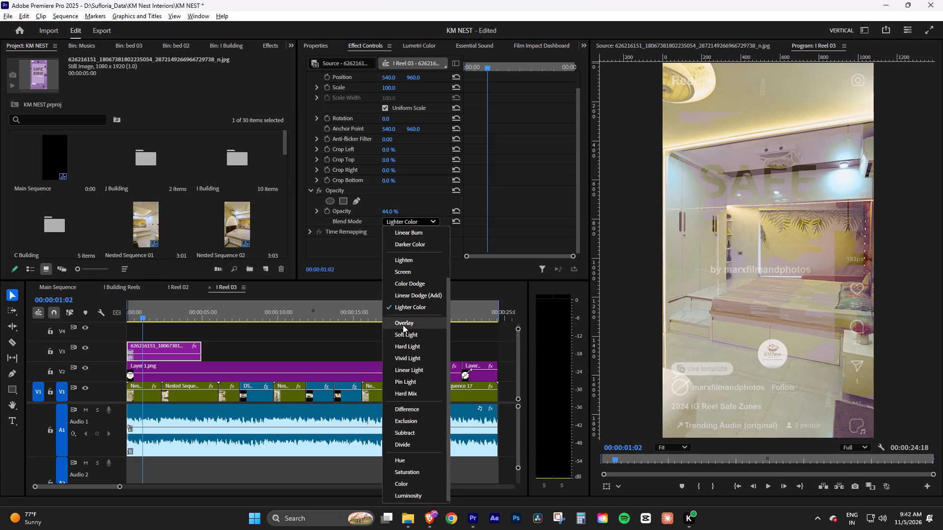
Set the purple safe zone clip's blend mode to Soft Light.
{"action": "left_click", "coordinate": [413, 220]}
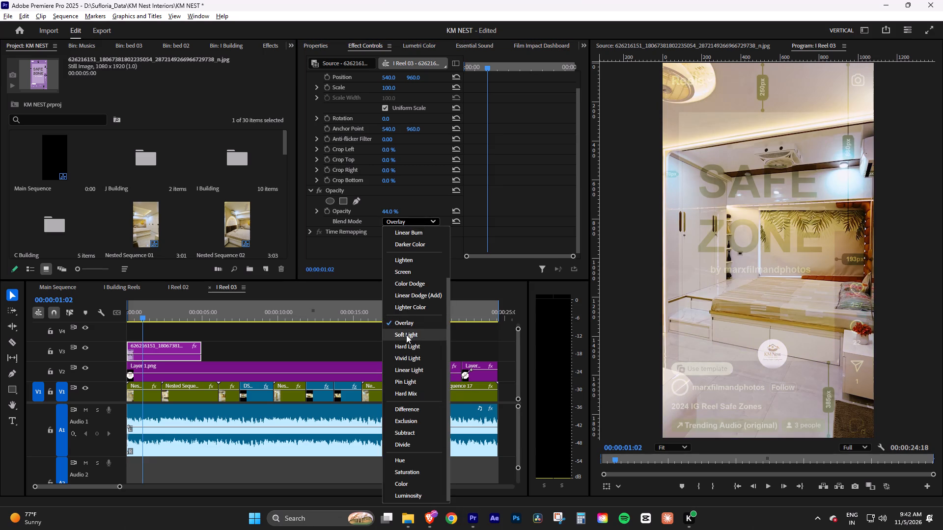
{"action": "left_click", "coordinate": [406, 335]}
{"action": "left_click", "coordinate": [397, 222]}
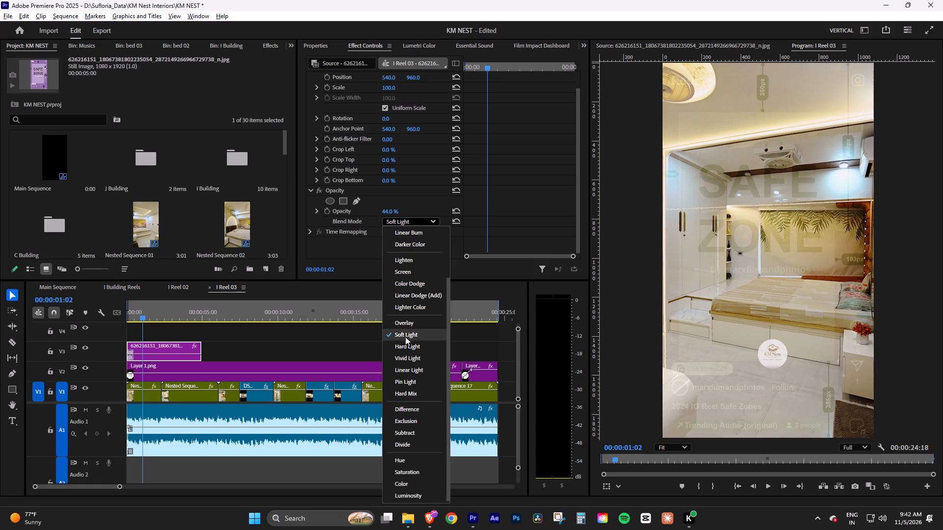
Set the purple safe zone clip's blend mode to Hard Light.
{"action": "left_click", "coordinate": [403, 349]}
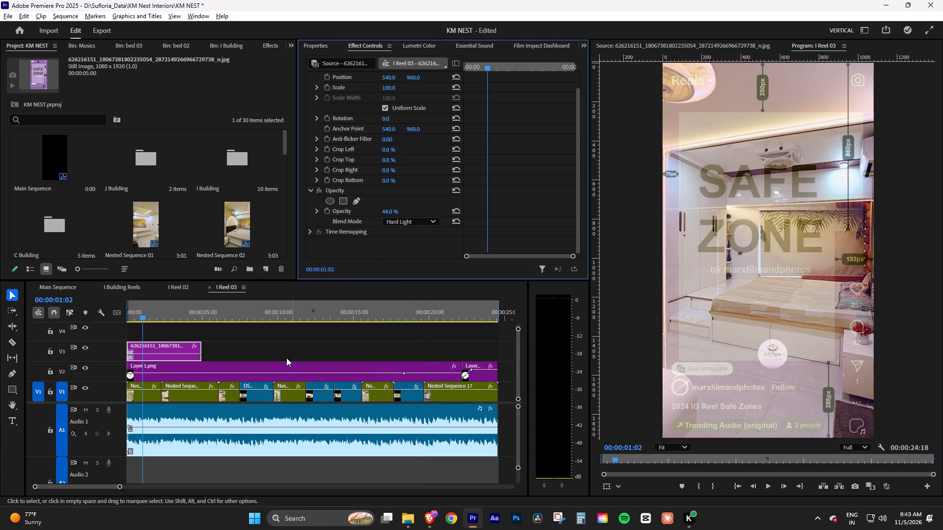
Delete the purple safe zone clip from track V3 of the I Reel 03 sequence.
{"action": "left_click", "coordinate": [182, 346]}
{"action": "key", "text": "Delete"}
Switch to Brave, return to the safe zone template search results and open the FileFlippers result in a new tab.
{"action": "key", "text": "alt+Tab"}
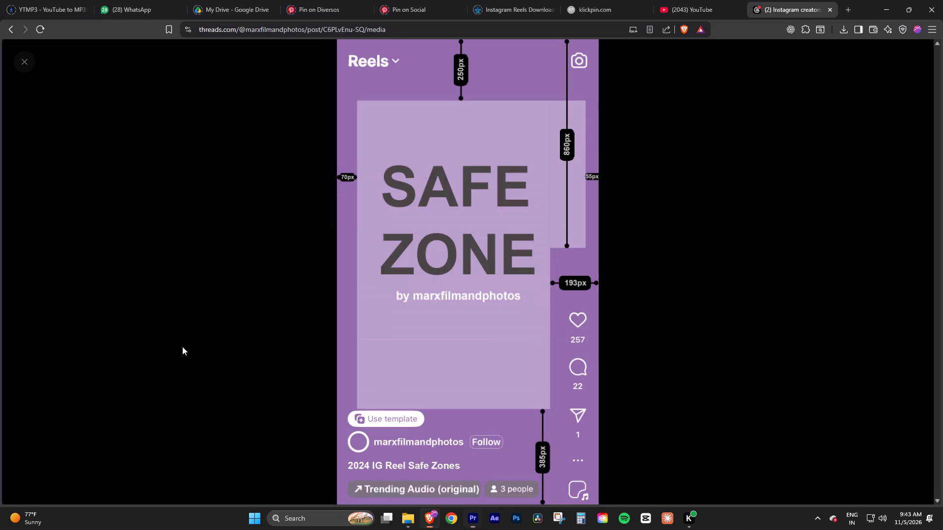
{"action": "left_click", "coordinate": [623, 197]}
{"action": "left_click", "coordinate": [478, 209]}
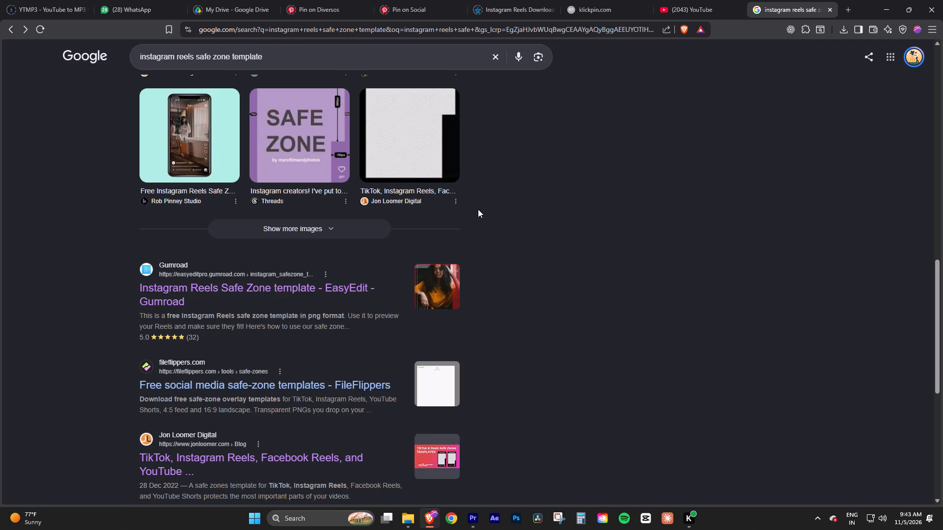
{"action": "scroll", "coordinate": [277, 323], "scroll_direction": "down", "scroll_amount": 4}
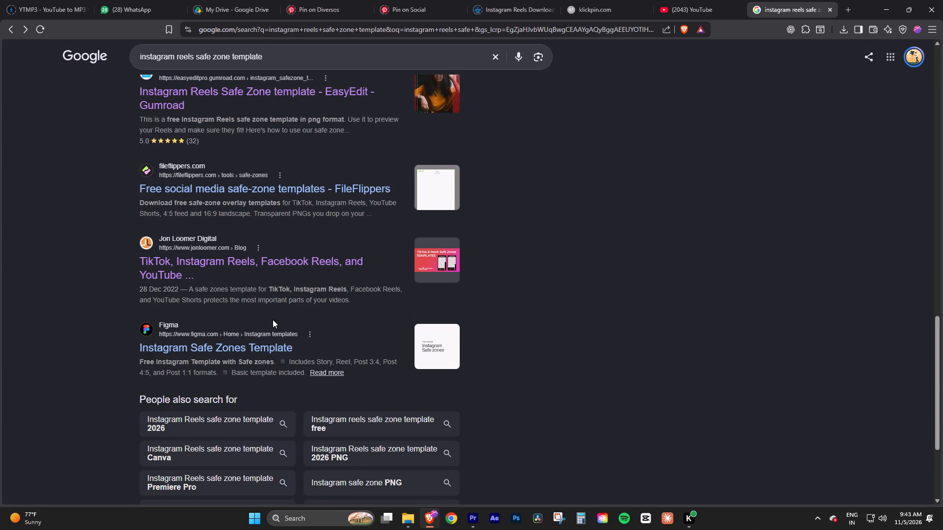
{"action": "right_click", "coordinate": [285, 191]}
{"action": "left_click", "coordinate": [313, 198]}
{"action": "scroll", "coordinate": [563, 281], "scroll_direction": "down", "scroll_amount": 6}
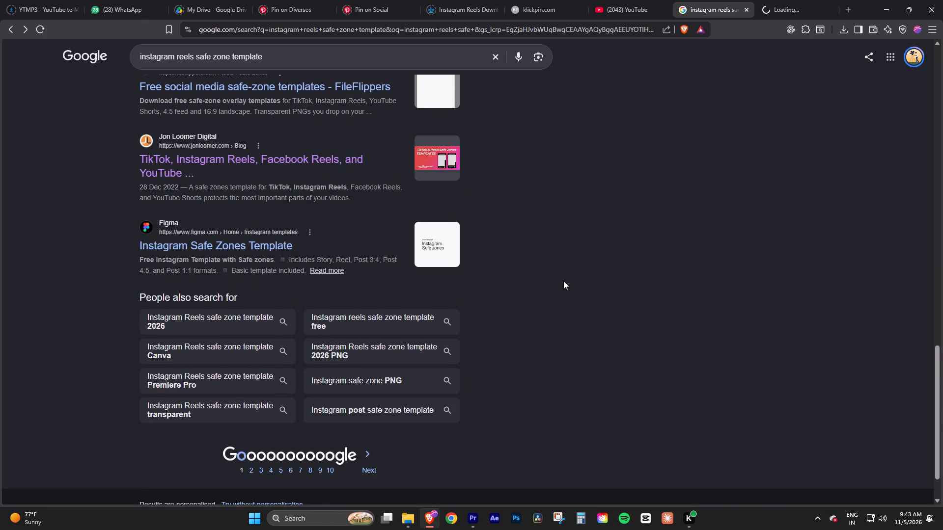
{"action": "scroll", "coordinate": [559, 282], "scroll_direction": "up", "scroll_amount": 20}
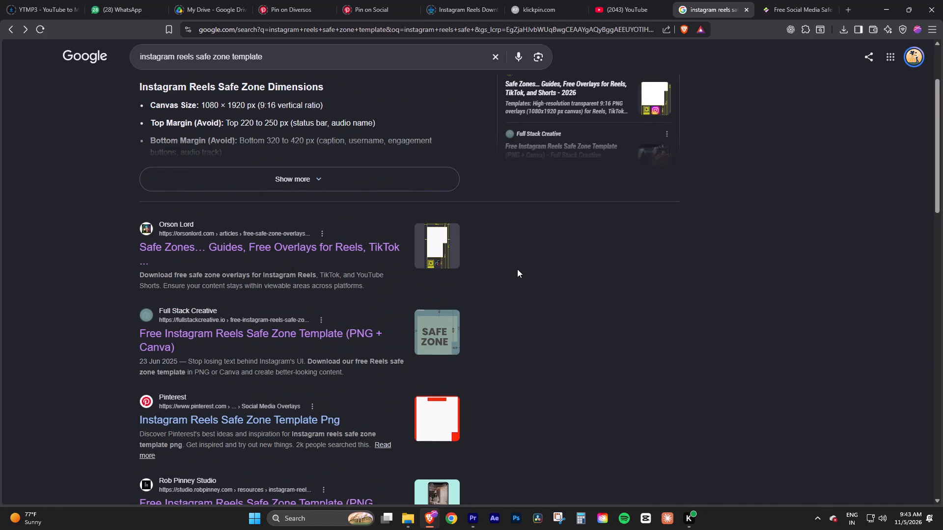
{"action": "scroll", "coordinate": [517, 269], "scroll_direction": "up", "scroll_amount": 8}
Examine the downloadable safe-zone templates on the FileFlippers page and close it.
{"action": "left_click", "coordinate": [815, 0]}
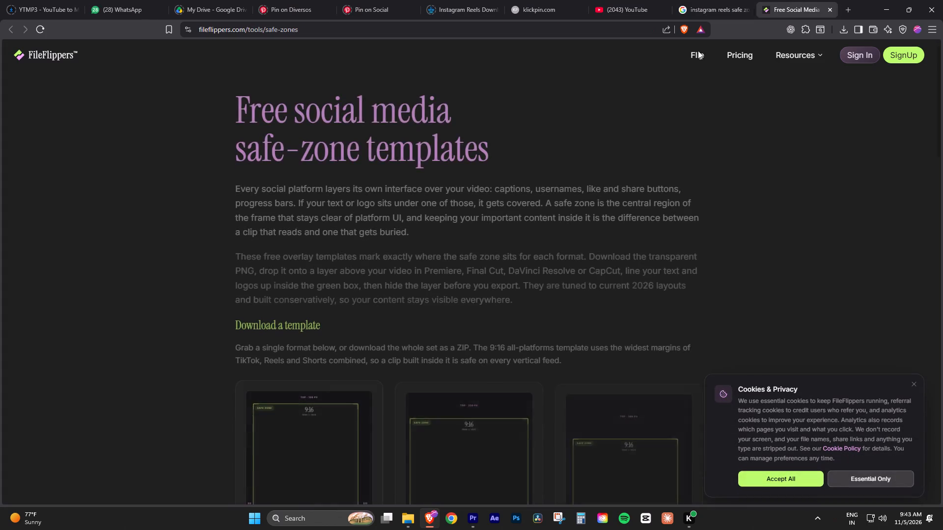
{"action": "scroll", "coordinate": [541, 320], "scroll_direction": "down", "scroll_amount": 5}
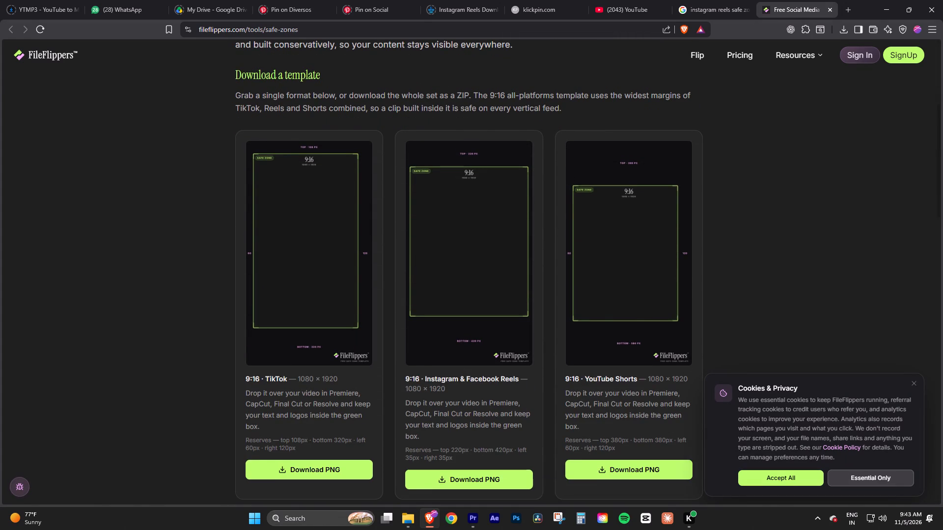
{"action": "scroll", "coordinate": [488, 393], "scroll_direction": "down", "scroll_amount": 14}
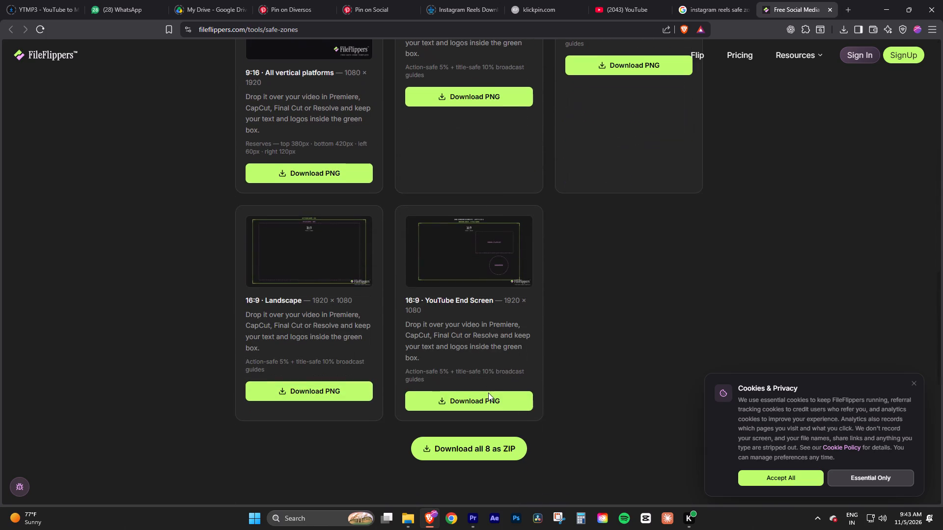
{"action": "scroll", "coordinate": [657, 168], "scroll_direction": "up", "scroll_amount": 1}
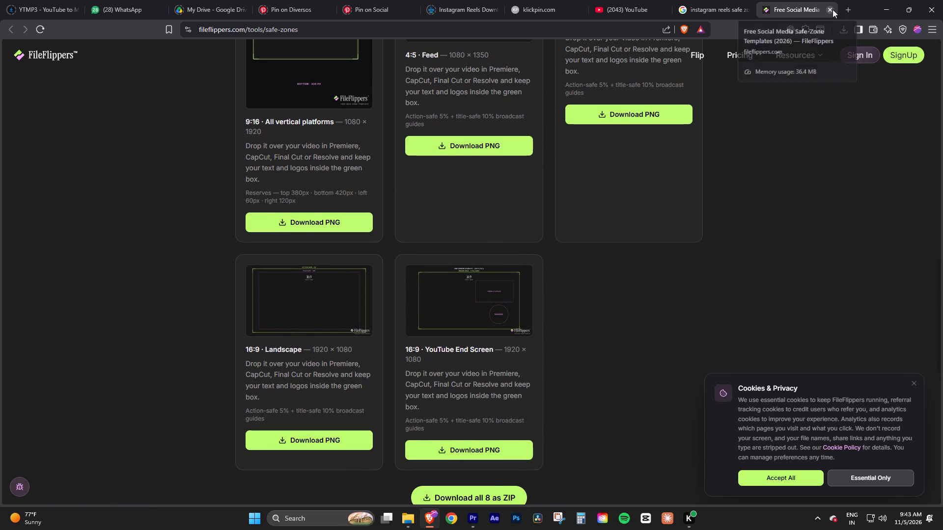
{"action": "left_click", "coordinate": [832, 9]}
Search Google for "instagram reels safe zone template with original reel".
{"action": "scroll", "coordinate": [394, 239], "scroll_direction": "up", "scroll_amount": 2}
{"action": "left_click", "coordinate": [313, 59]}
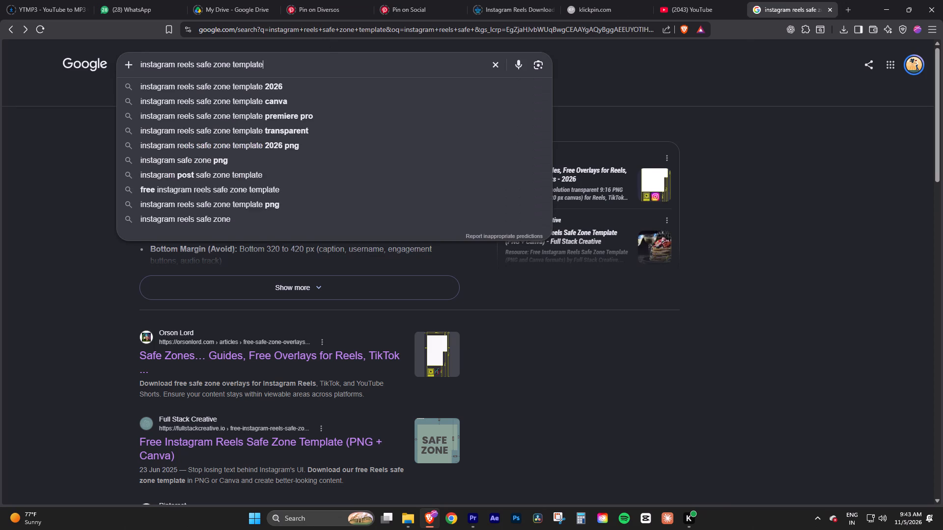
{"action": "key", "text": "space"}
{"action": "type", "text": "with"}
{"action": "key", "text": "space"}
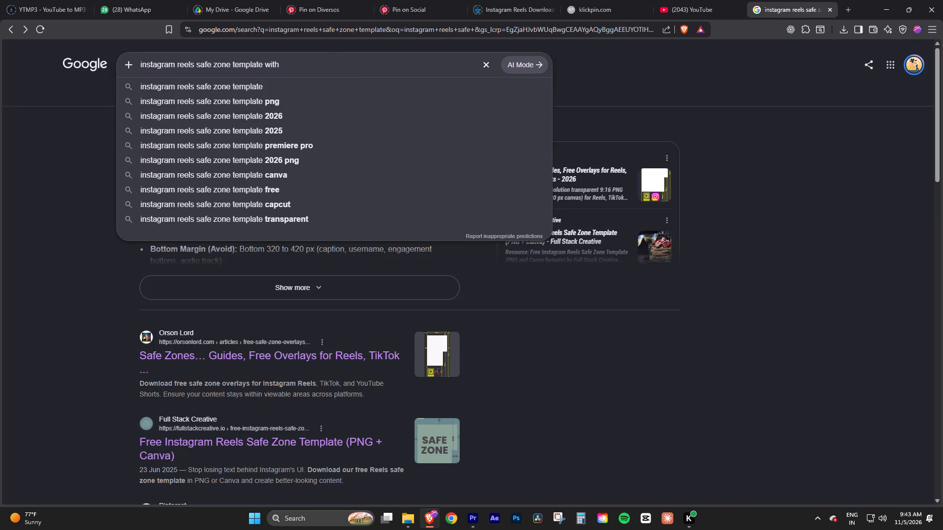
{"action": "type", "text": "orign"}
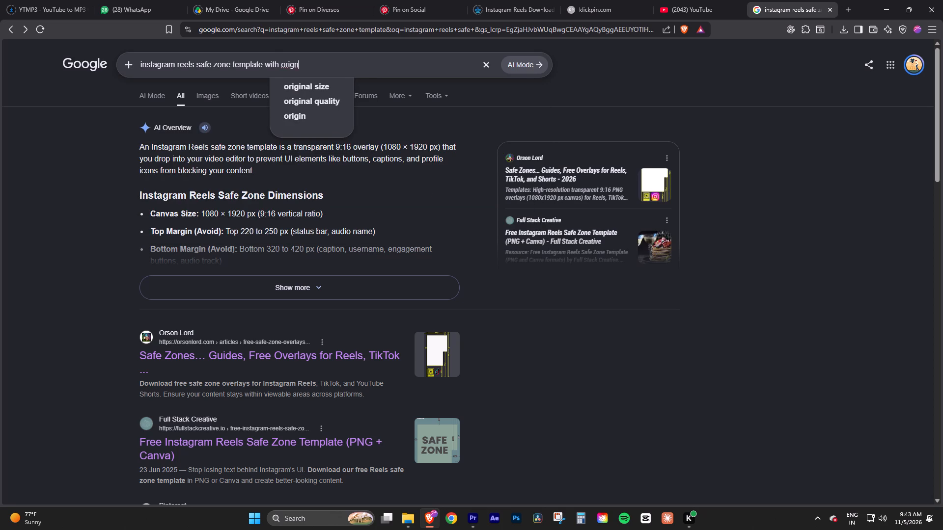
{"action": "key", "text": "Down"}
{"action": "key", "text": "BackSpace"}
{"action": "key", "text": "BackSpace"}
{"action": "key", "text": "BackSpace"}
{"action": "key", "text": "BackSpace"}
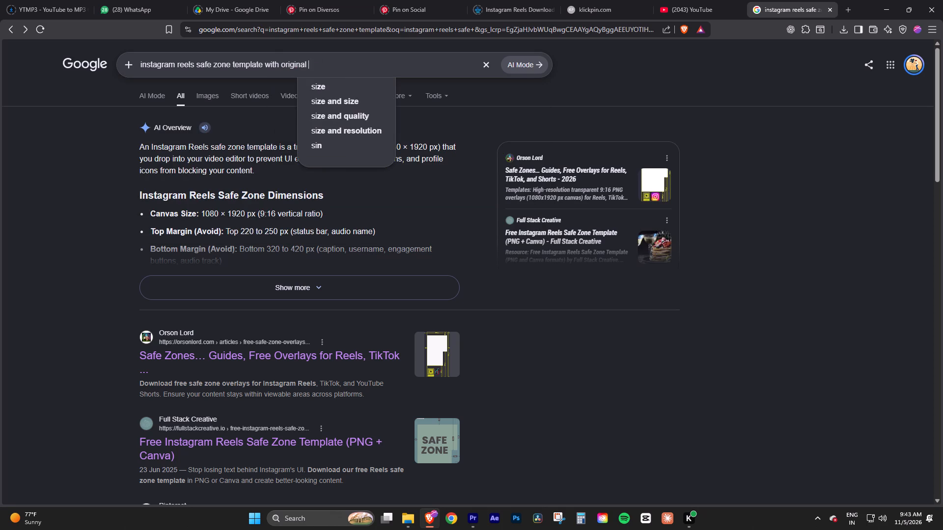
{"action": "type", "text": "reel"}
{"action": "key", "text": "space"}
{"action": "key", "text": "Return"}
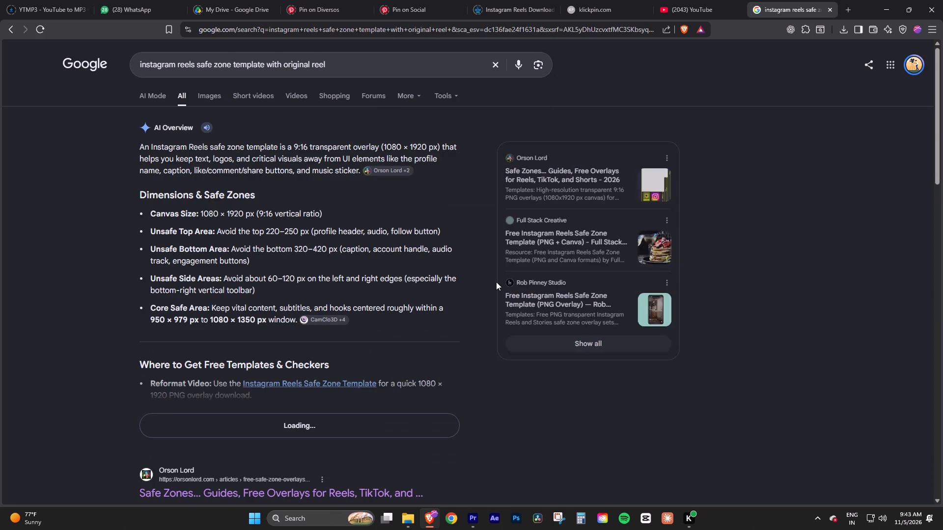
Open the Krumzi Instagram Reels safe zone checker in a new tab and examine its phone preview and dimensions.
{"action": "scroll", "coordinate": [496, 282], "scroll_direction": "down", "scroll_amount": 7}
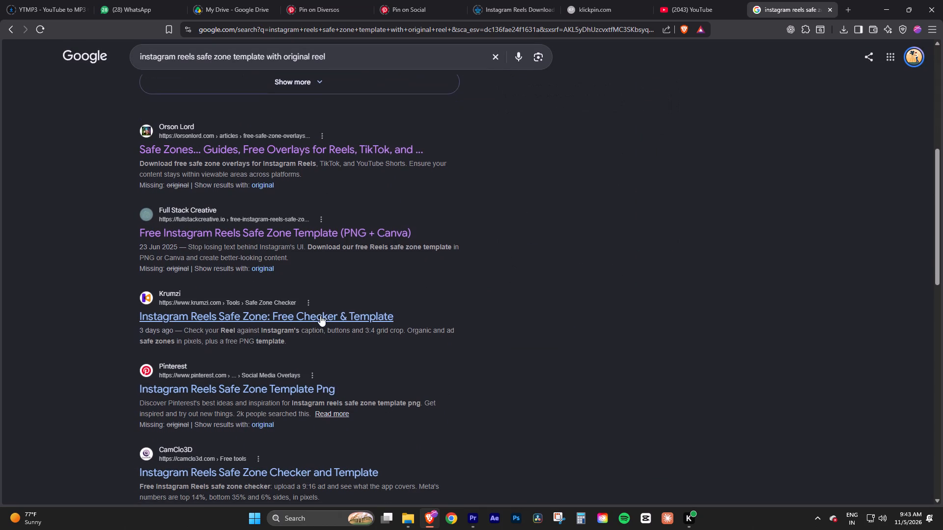
{"action": "right_click", "coordinate": [320, 316]}
{"action": "left_click", "coordinate": [366, 116]}
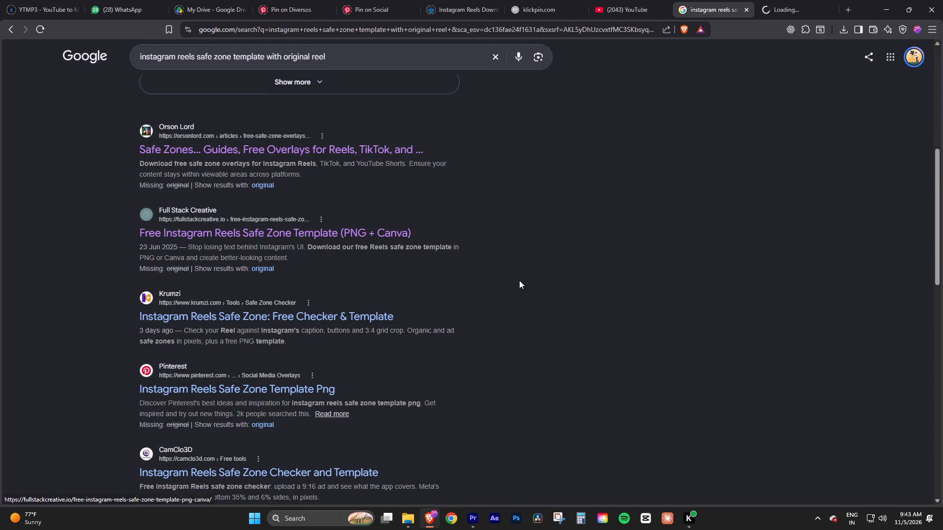
{"action": "left_click", "coordinate": [805, 0]}
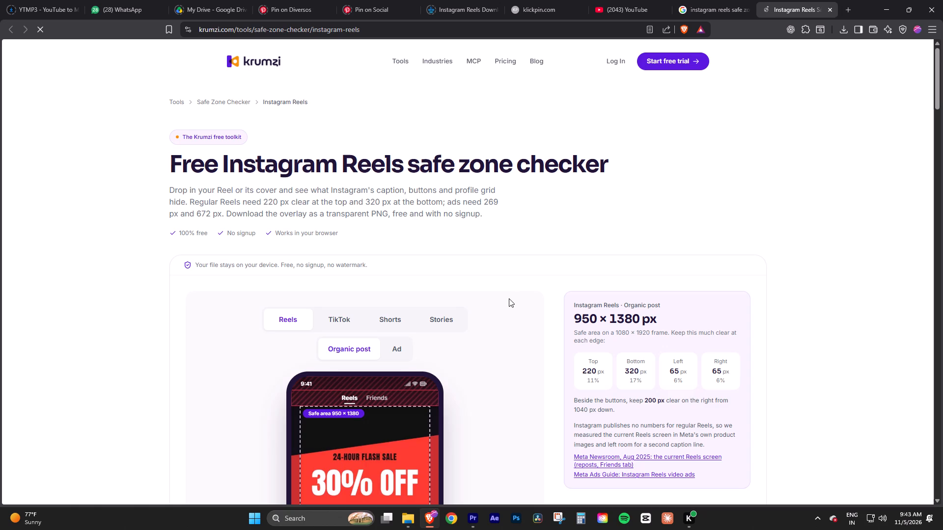
{"action": "scroll", "coordinate": [464, 311], "scroll_direction": "down", "scroll_amount": 7}
{"action": "scroll", "coordinate": [480, 314], "scroll_direction": "up", "scroll_amount": 1}
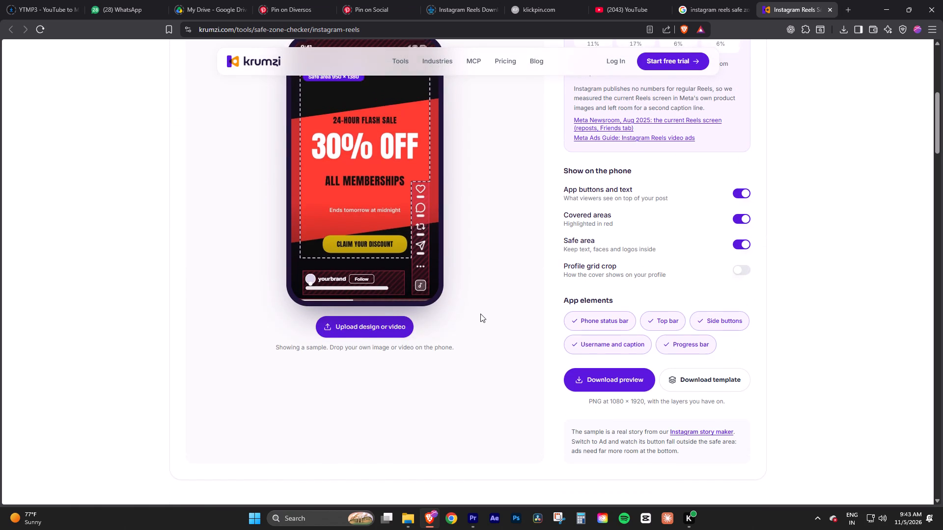
{"action": "scroll", "coordinate": [480, 314], "scroll_direction": "up", "scroll_amount": 1}
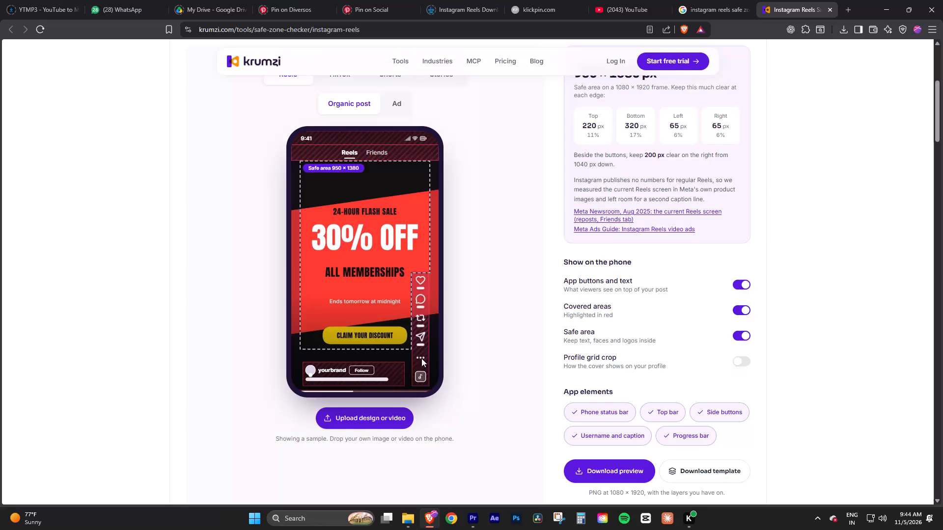
{"action": "scroll", "coordinate": [480, 336], "scroll_direction": "down", "scroll_amount": 6}
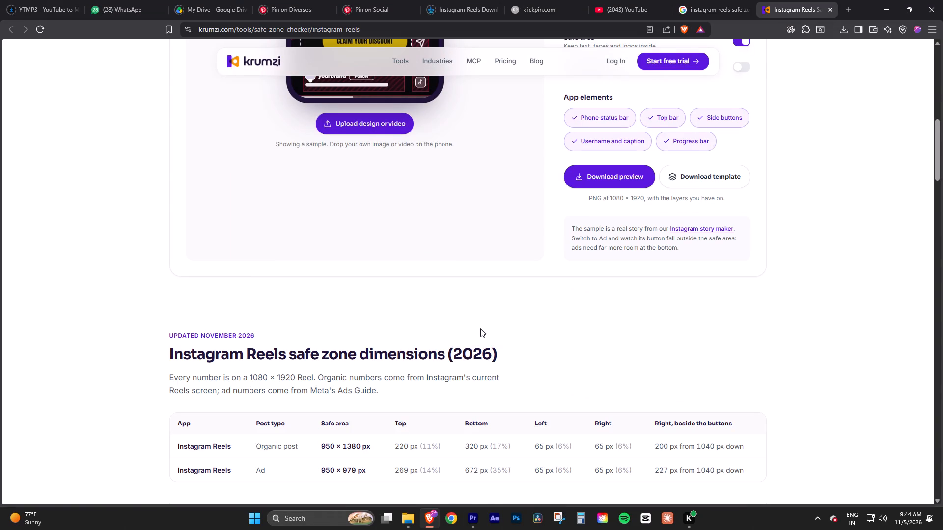
{"action": "scroll", "coordinate": [470, 326], "scroll_direction": "down", "scroll_amount": 14}
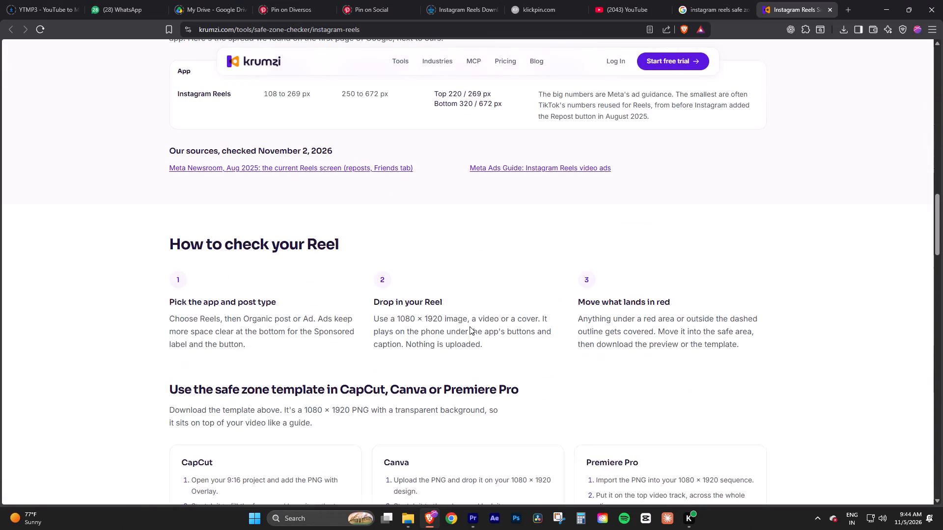
{"action": "scroll", "coordinate": [470, 326], "scroll_direction": "up", "scroll_amount": 13}
Return to the search results and search for "instagram reels safe zone template premiere pro".
{"action": "left_click", "coordinate": [721, 0]}
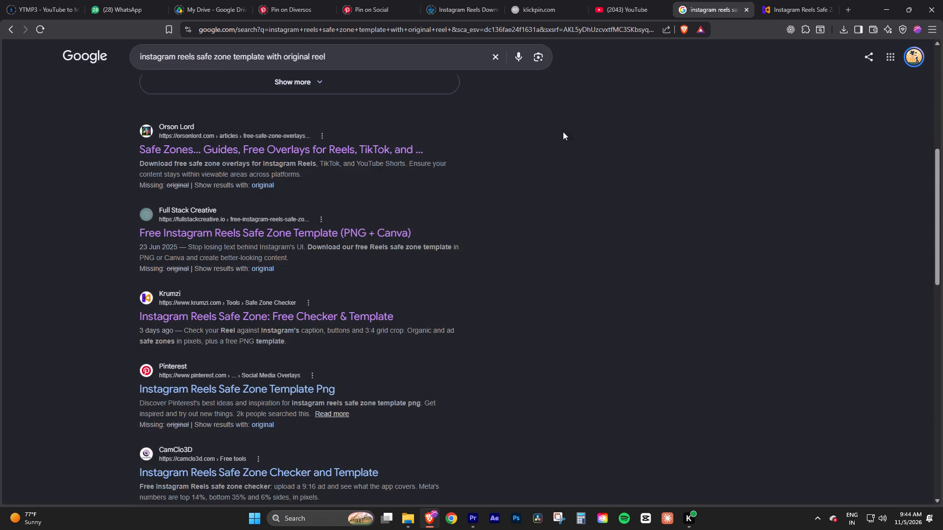
{"action": "scroll", "coordinate": [473, 188], "scroll_direction": "up", "scroll_amount": 6}
{"action": "left_click_drag", "start_coordinate": [268, 59], "coordinate": [388, 59]}
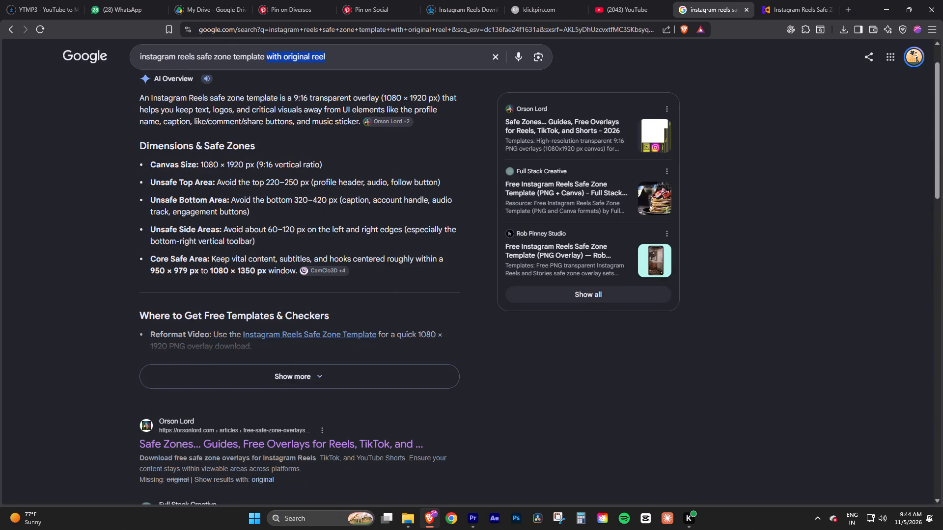
{"action": "key", "text": "BackSpace"}
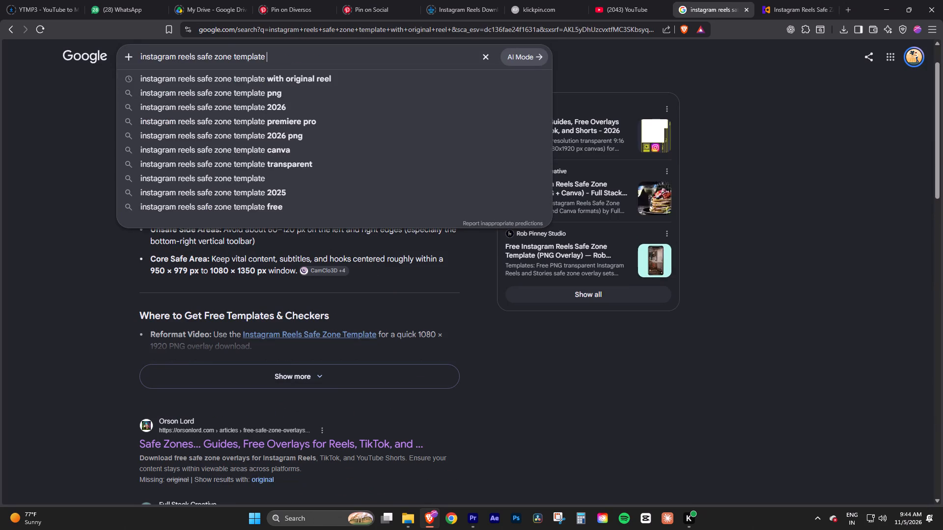
{"action": "key", "text": "Down"}
{"action": "key", "text": "Down"}
{"action": "key", "text": "Down"}
{"action": "key", "text": "Down"}
{"action": "key", "text": "Return"}
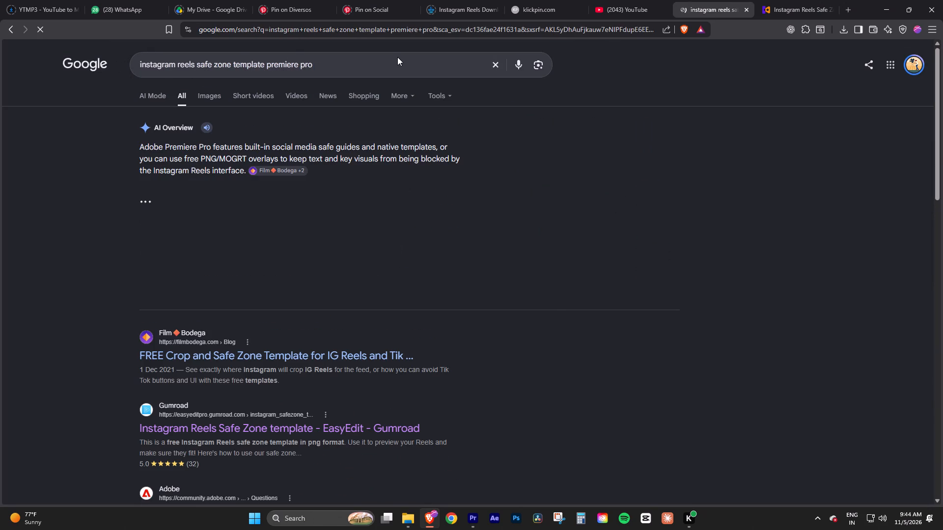
Open Film Bodega's free crop and safe zone template result in a new tab and close the Krumzi page.
{"action": "right_click", "coordinate": [384, 359]}
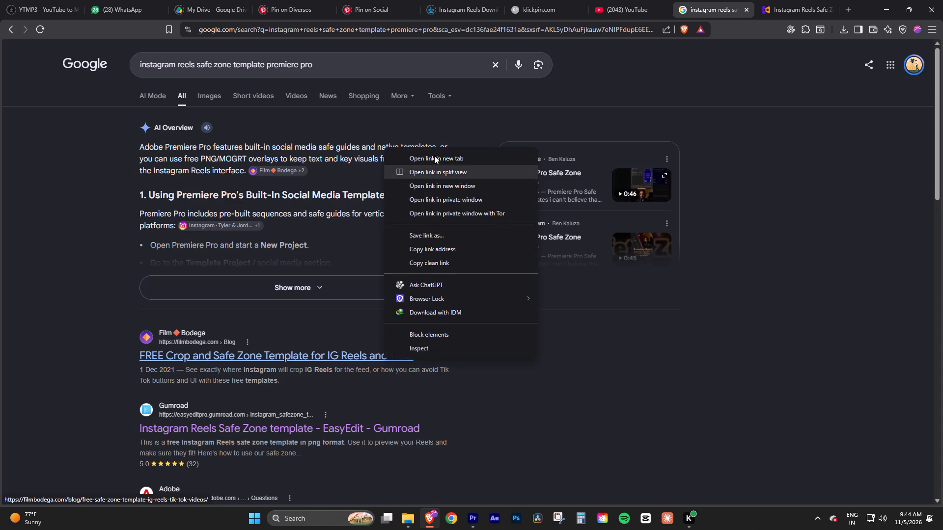
{"action": "left_click", "coordinate": [434, 156]}
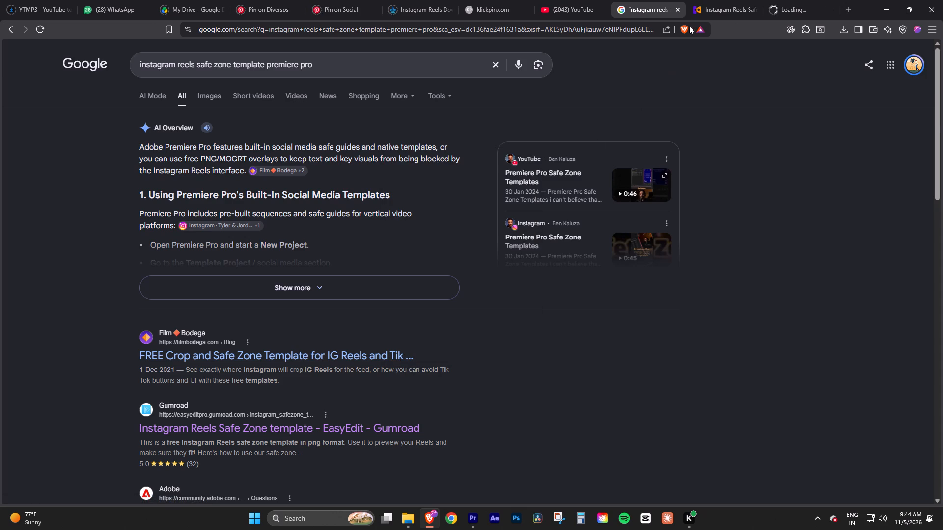
{"action": "left_click", "coordinate": [708, 0]}
{"action": "left_click", "coordinate": [754, 9]}
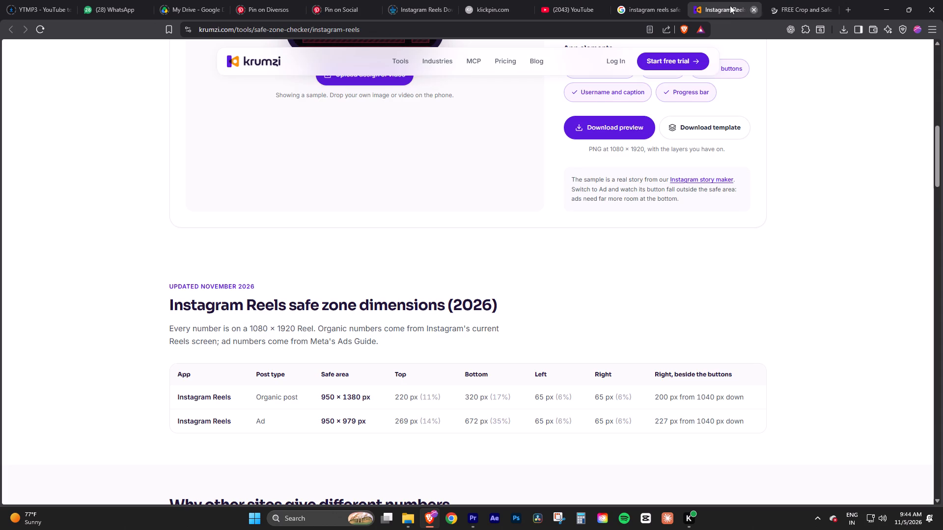
{"action": "left_click", "coordinate": [715, 0]}
{"action": "left_click", "coordinate": [653, 0]}
Open the "Safe Zones Plugin for DaVinci Resolve and Premiere Pro" search result in a new tab.
{"action": "scroll", "coordinate": [337, 288], "scroll_direction": "down", "scroll_amount": 7}
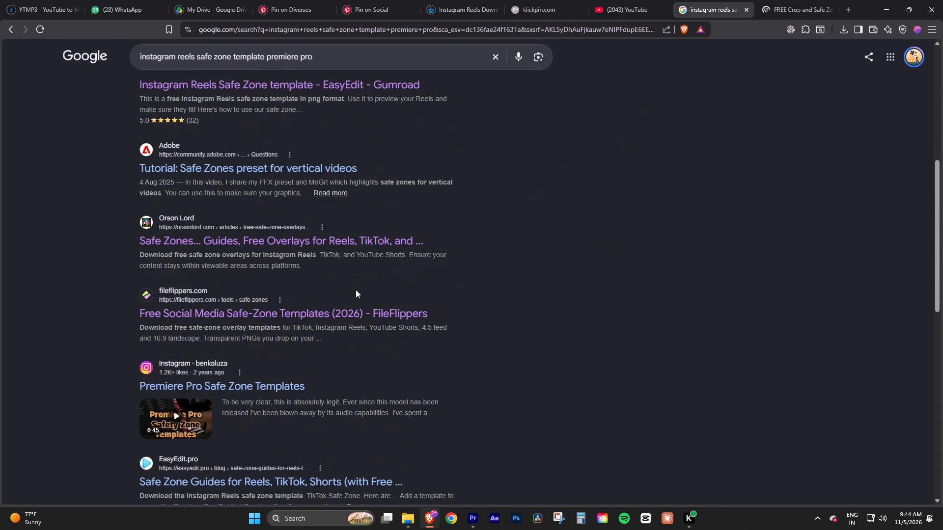
{"action": "scroll", "coordinate": [356, 290], "scroll_direction": "down", "scroll_amount": 3}
{"action": "scroll", "coordinate": [564, 241], "scroll_direction": "down", "scroll_amount": 3}
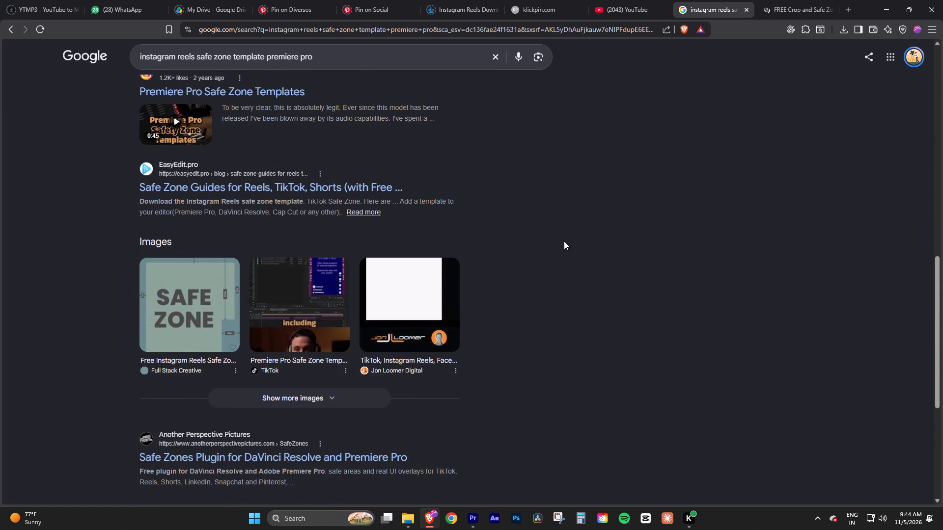
{"action": "scroll", "coordinate": [568, 239], "scroll_direction": "down", "scroll_amount": 3}
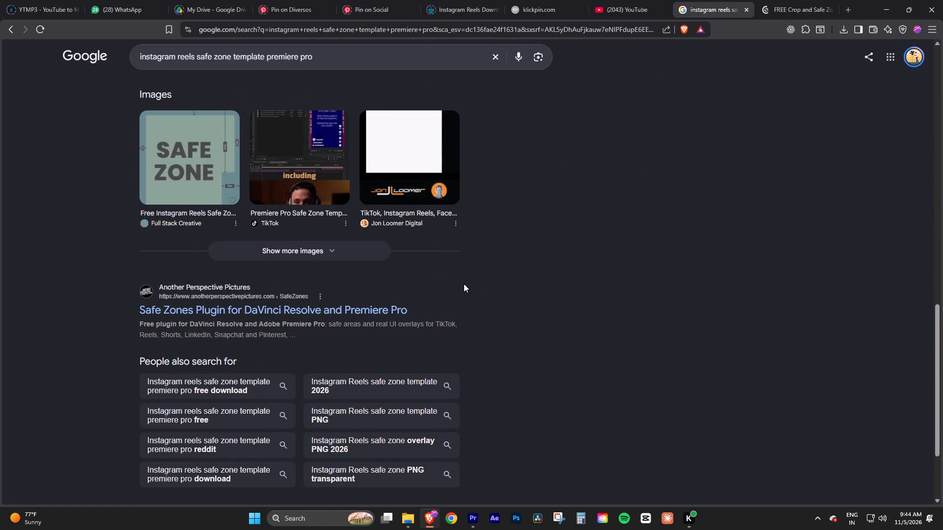
{"action": "right_click", "coordinate": [361, 313]}
{"action": "left_click", "coordinate": [411, 115]}
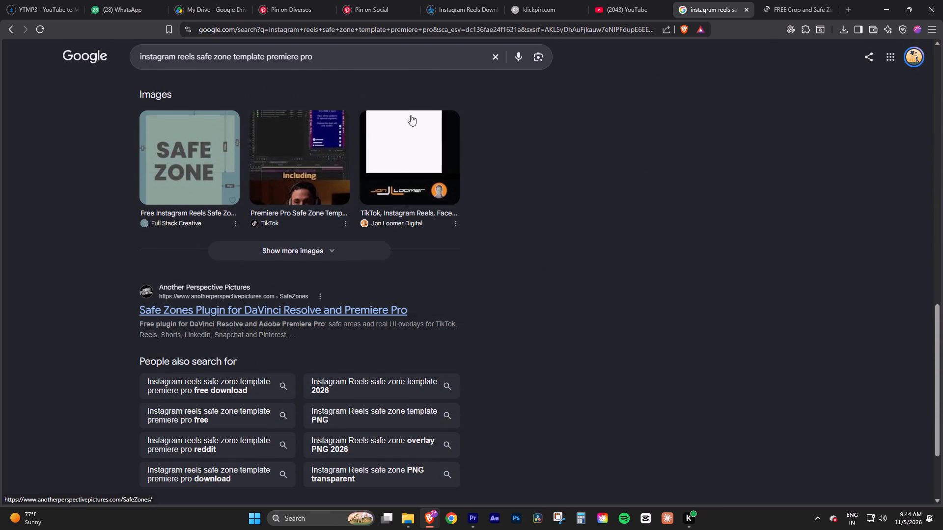
Examine the Film Bodega article on the free IG Reels and Tik Tok safe zone template.
{"action": "left_click", "coordinate": [730, 0]}
{"action": "scroll", "coordinate": [541, 308], "scroll_direction": "down", "scroll_amount": 6}
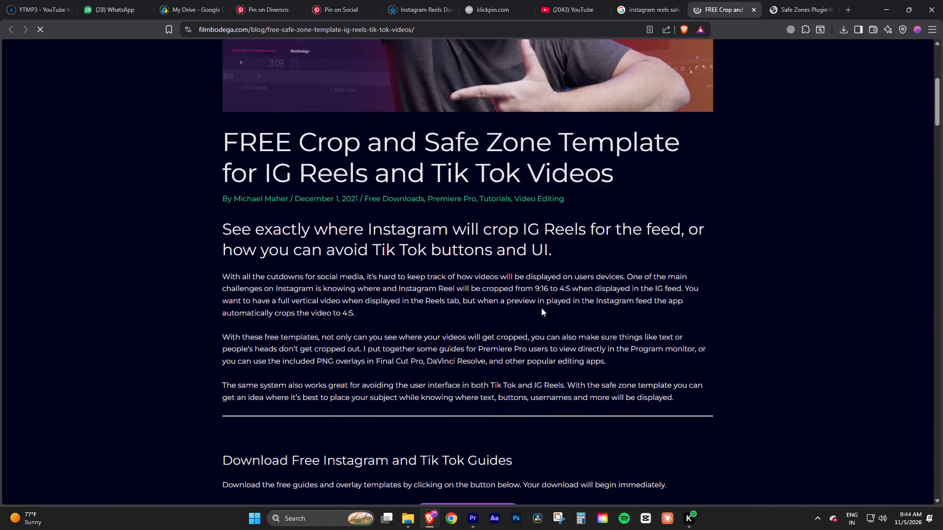
Switch to Brave and read through the Film Bodega article on free crop and safe zone templates for IG Reels.
{"action": "scroll", "coordinate": [541, 308], "scroll_direction": "down", "scroll_amount": 16}
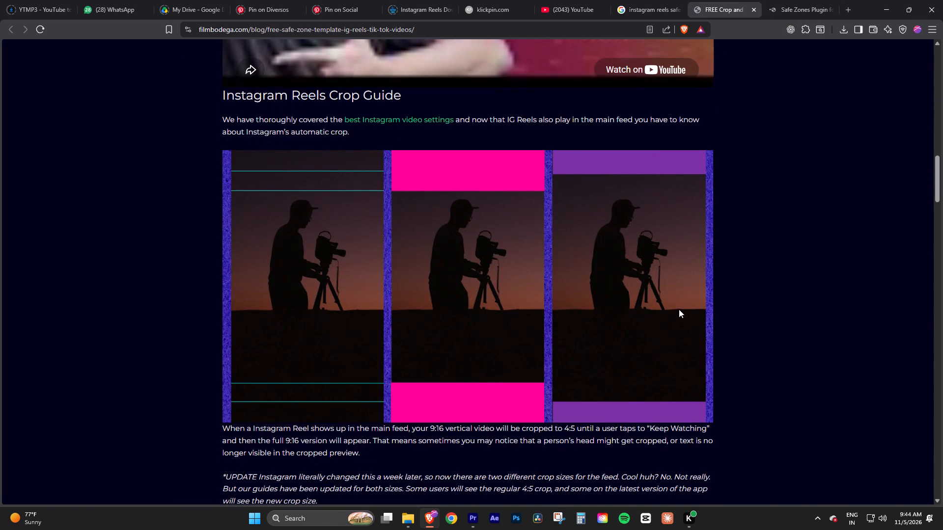
{"action": "scroll", "coordinate": [609, 324], "scroll_direction": "down", "scroll_amount": 16}
{"action": "scroll", "coordinate": [609, 324], "scroll_direction": "down", "scroll_amount": 7}
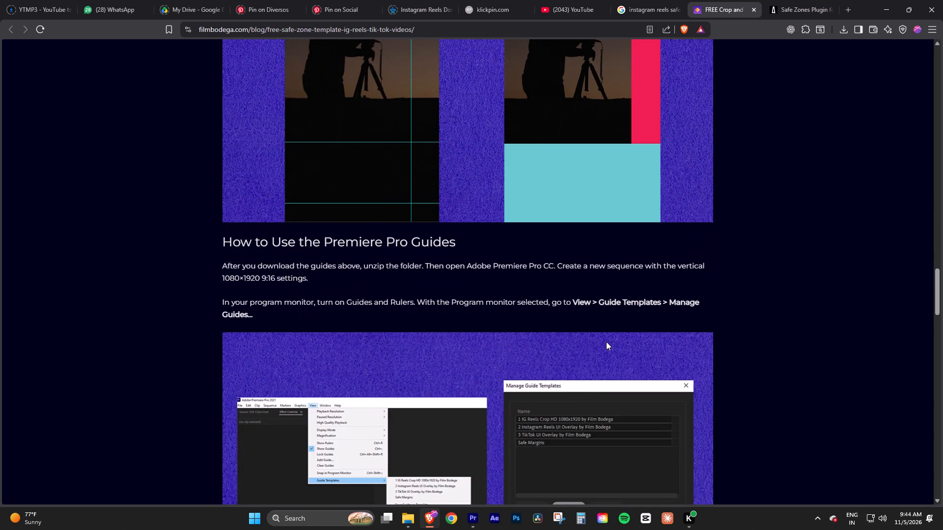
{"action": "scroll", "coordinate": [606, 342], "scroll_direction": "down", "scroll_amount": 20}
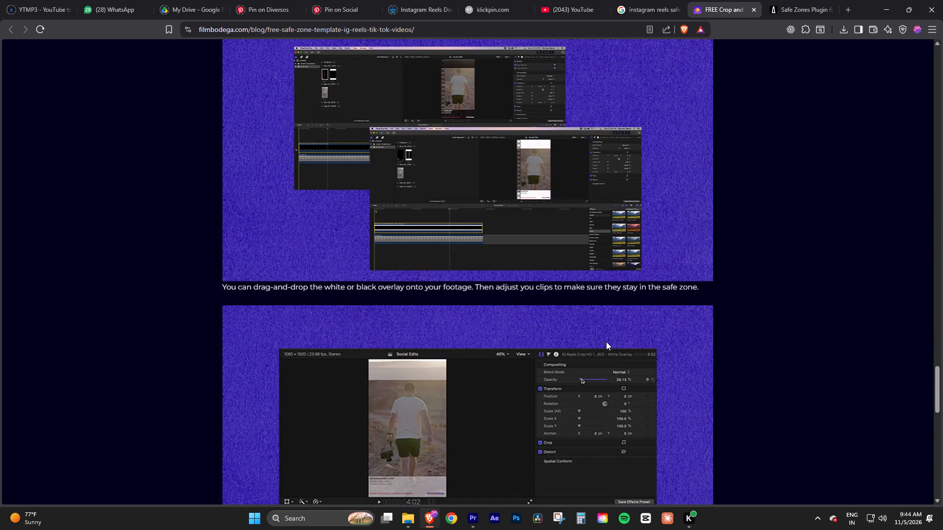
{"action": "scroll", "coordinate": [618, 339], "scroll_direction": "down", "scroll_amount": 6}
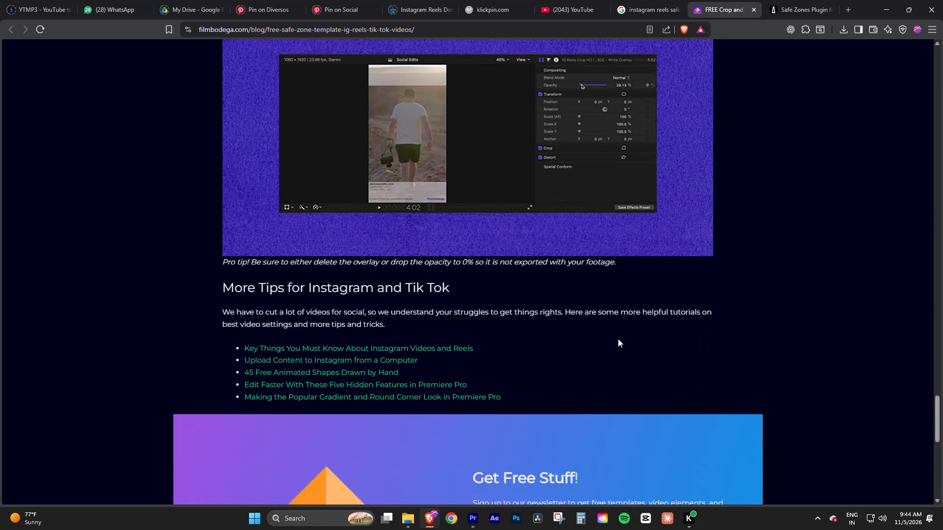
{"action": "scroll", "coordinate": [618, 339], "scroll_direction": "down", "scroll_amount": 8}
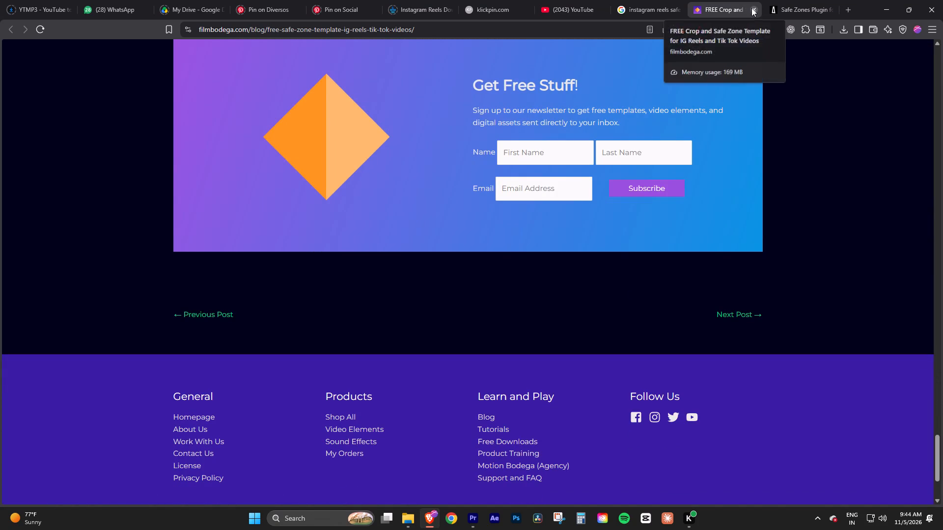
Close the Film Bodega article and examine the Safe Zones plugin page's preview and margins for Instagram Reels.
{"action": "left_click", "coordinate": [751, 8]}
{"action": "scroll", "coordinate": [502, 276], "scroll_direction": "down", "scroll_amount": 6}
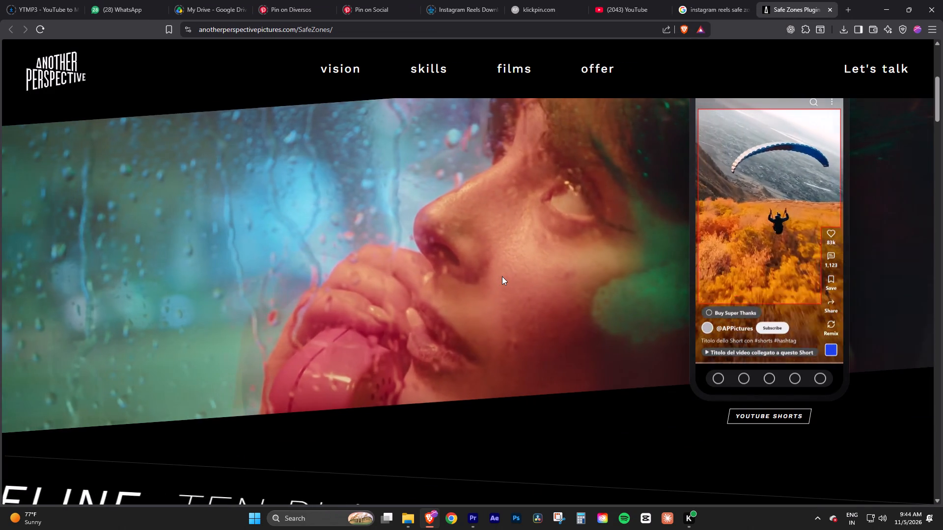
{"action": "scroll", "coordinate": [576, 364], "scroll_direction": "up", "scroll_amount": 2}
{"action": "scroll", "coordinate": [576, 364], "scroll_direction": "down", "scroll_amount": 1}
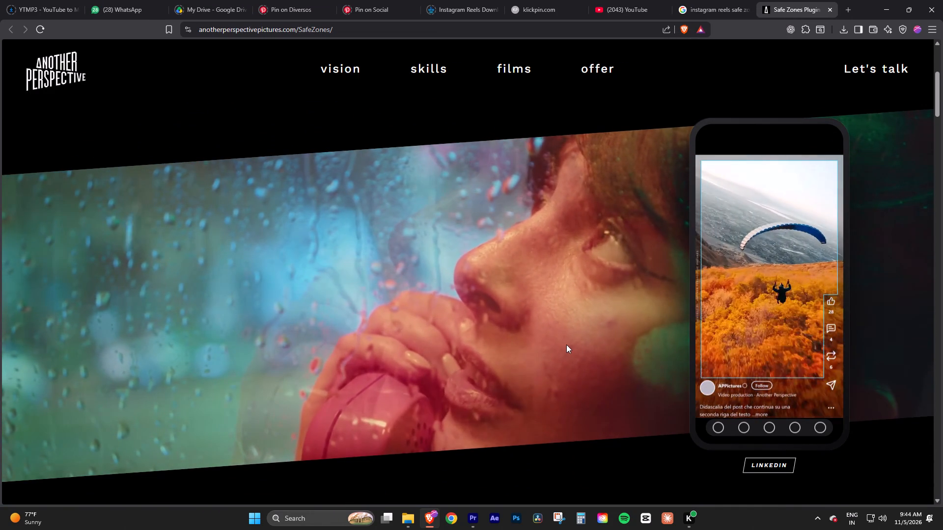
{"action": "scroll", "coordinate": [566, 344], "scroll_direction": "up", "scroll_amount": 2}
{"action": "scroll", "coordinate": [566, 344], "scroll_direction": "down", "scroll_amount": 7}
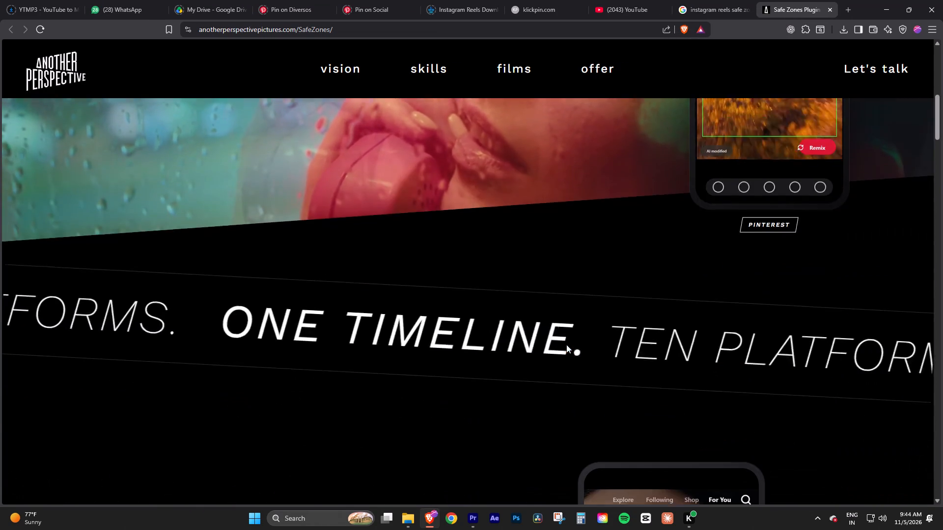
{"action": "scroll", "coordinate": [566, 344], "scroll_direction": "down", "scroll_amount": 11}
{"action": "scroll", "coordinate": [566, 344], "scroll_direction": "up", "scroll_amount": 1}
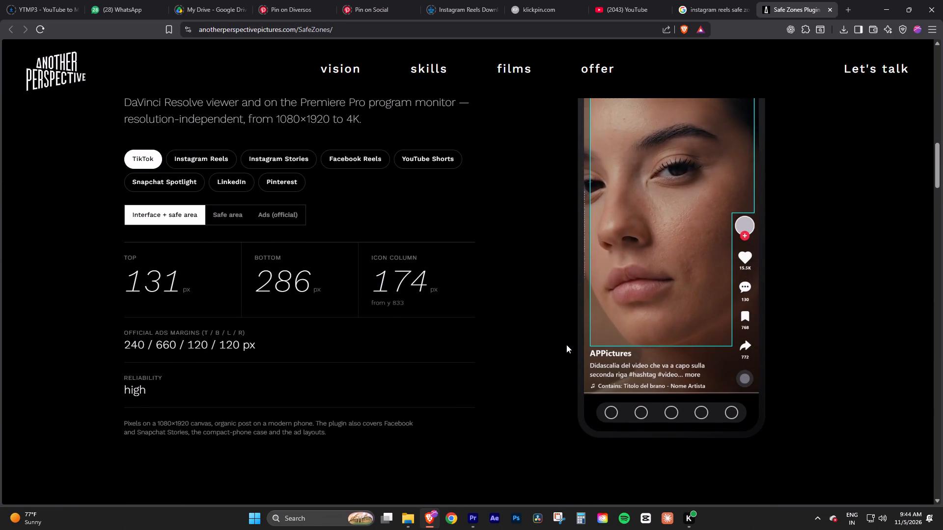
{"action": "left_click", "coordinate": [215, 163]}
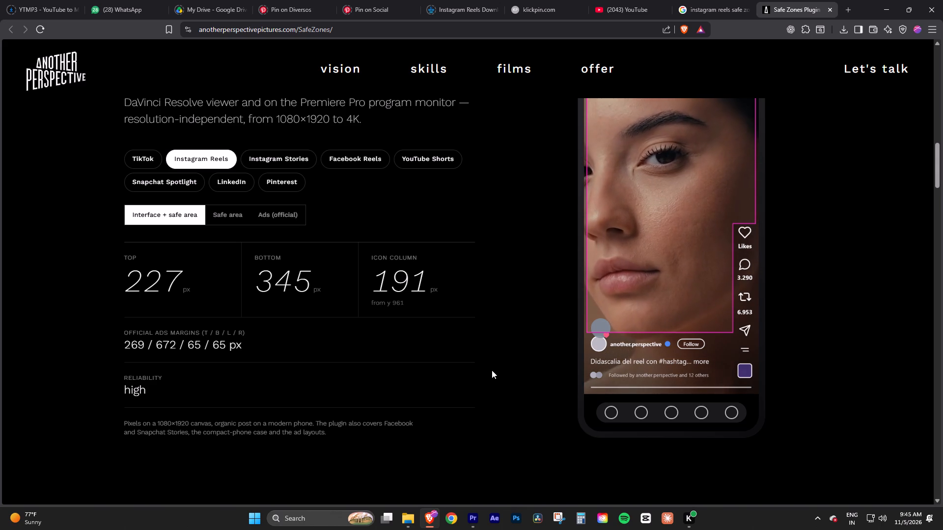
In the free Safe Zones plugin's download form, agree to the privacy policy and opt in to occasional updates from Another Perspective Pictures.
{"action": "scroll", "coordinate": [540, 346], "scroll_direction": "up", "scroll_amount": 1}
{"action": "scroll", "coordinate": [493, 350], "scroll_direction": "down", "scroll_amount": 12}
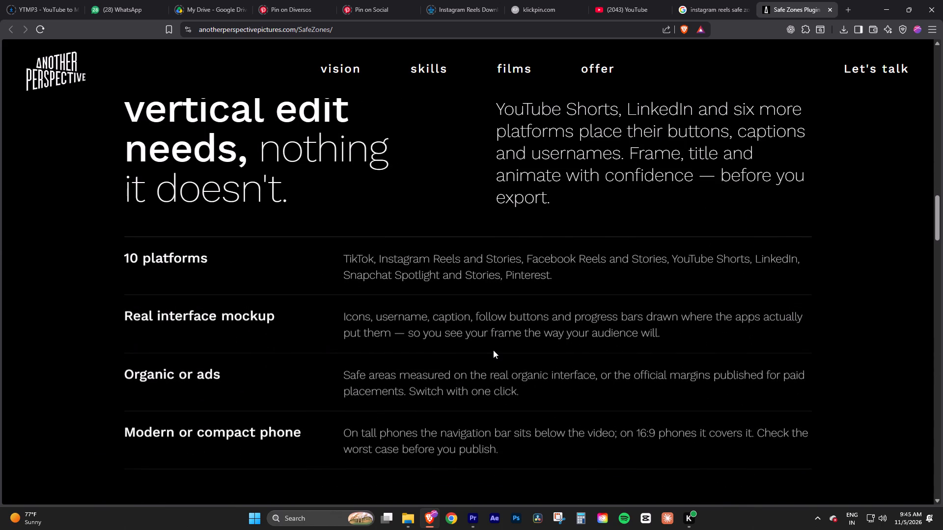
{"action": "scroll", "coordinate": [493, 350], "scroll_direction": "down", "scroll_amount": 13}
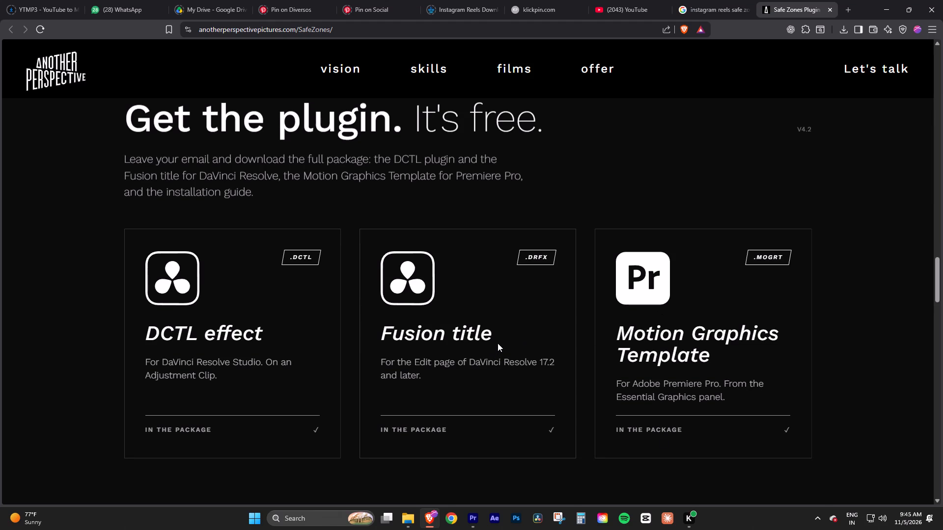
{"action": "scroll", "coordinate": [498, 343], "scroll_direction": "up", "scroll_amount": 1}
{"action": "scroll", "coordinate": [498, 343], "scroll_direction": "down", "scroll_amount": 6}
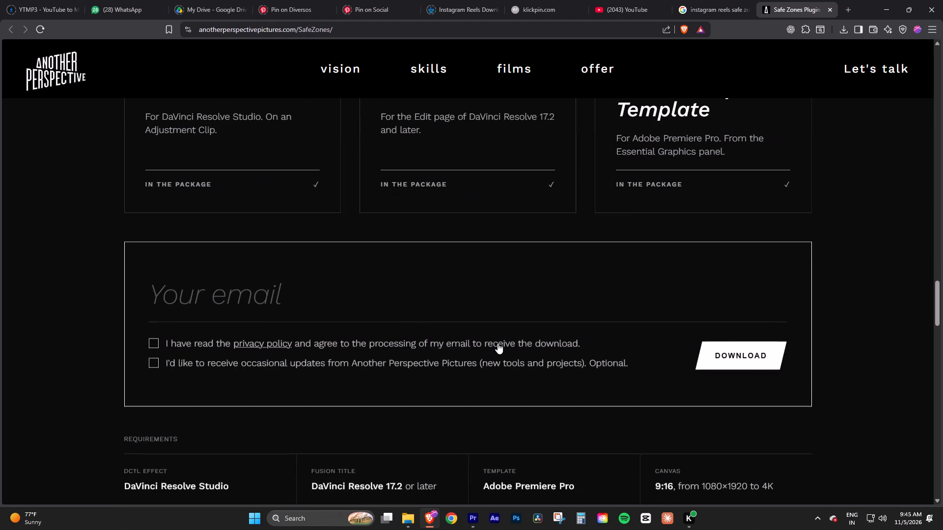
{"action": "left_click", "coordinate": [471, 346]}
{"action": "left_click", "coordinate": [357, 361]}
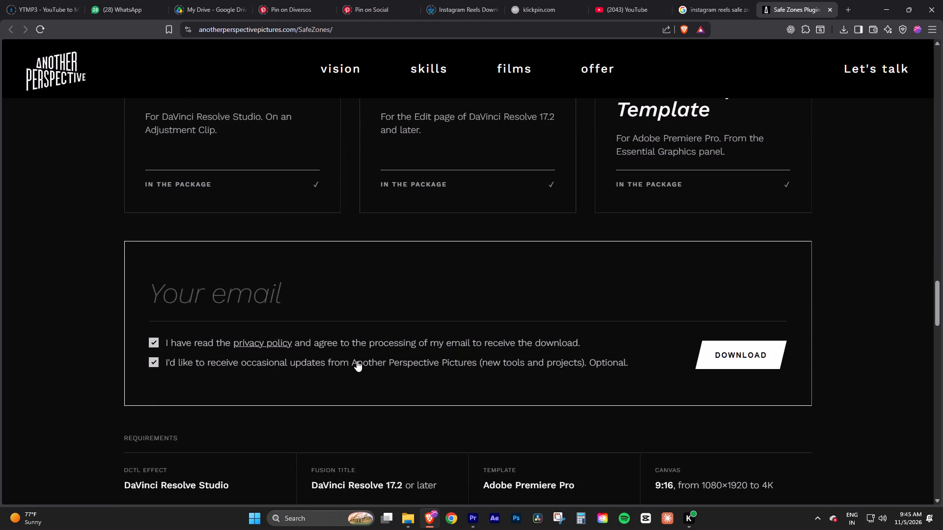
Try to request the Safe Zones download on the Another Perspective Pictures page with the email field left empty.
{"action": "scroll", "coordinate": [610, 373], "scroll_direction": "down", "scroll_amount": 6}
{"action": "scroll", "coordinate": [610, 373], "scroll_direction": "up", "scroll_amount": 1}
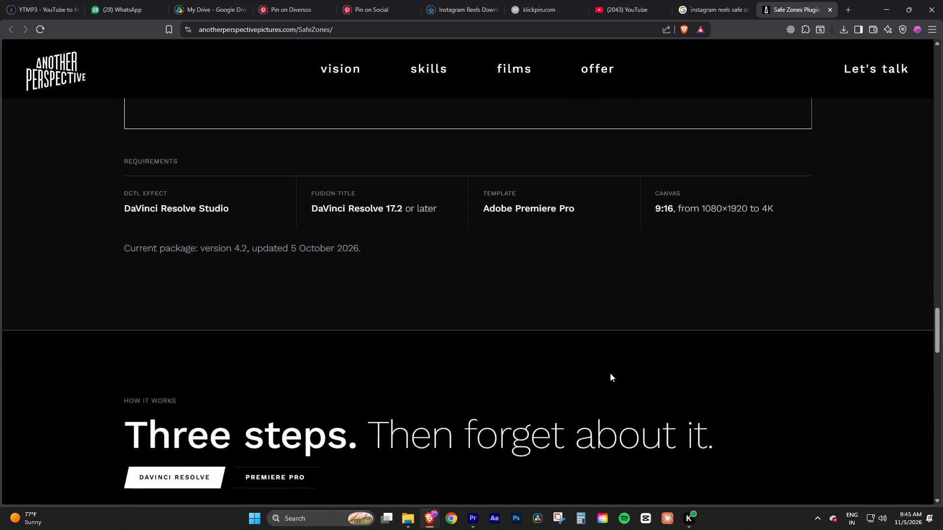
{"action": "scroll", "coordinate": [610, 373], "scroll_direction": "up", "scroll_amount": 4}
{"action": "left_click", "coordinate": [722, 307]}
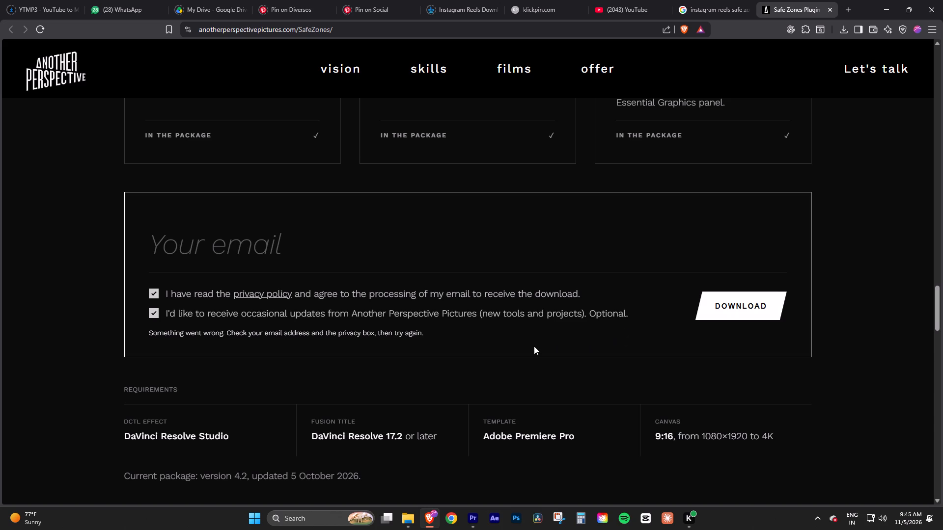
Review the Premiere Pro installation steps and the remaining information on the Safe Zones plugin page.
{"action": "scroll", "coordinate": [534, 346], "scroll_direction": "down", "scroll_amount": 9}
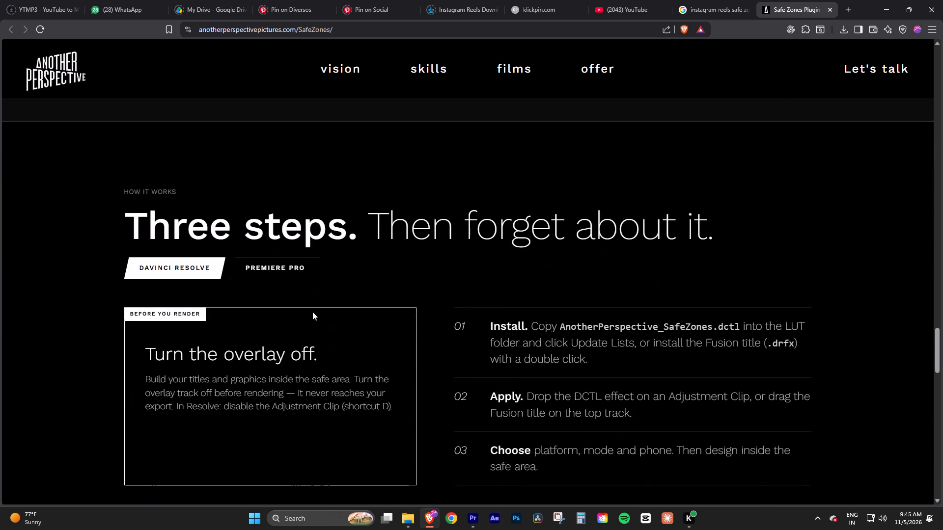
{"action": "left_click", "coordinate": [277, 266]}
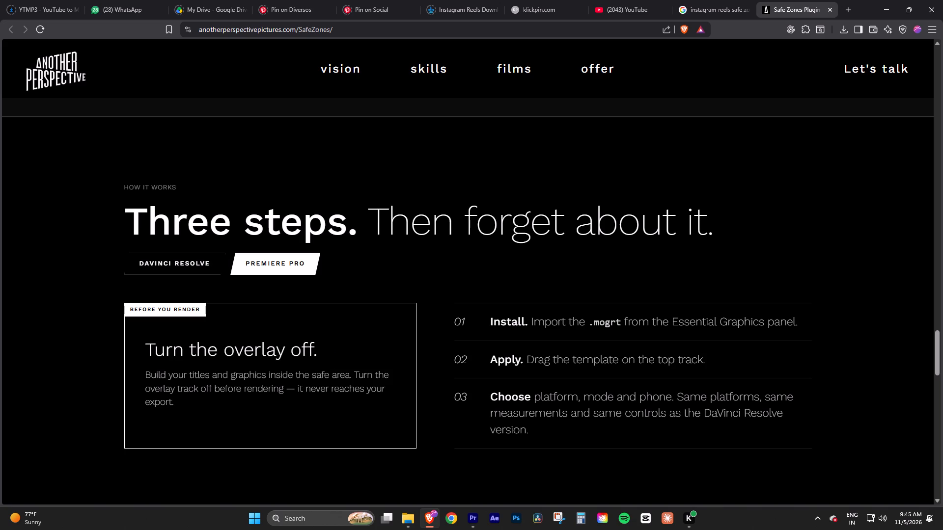
{"action": "scroll", "coordinate": [327, 373], "scroll_direction": "down", "scroll_amount": 8}
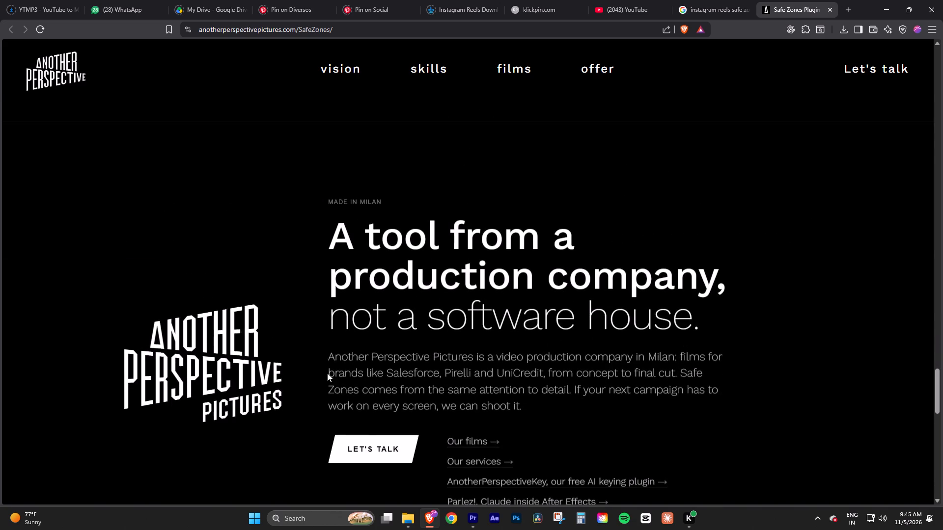
{"action": "scroll", "coordinate": [327, 373], "scroll_direction": "down", "scroll_amount": 9}
{"action": "scroll", "coordinate": [327, 373], "scroll_direction": "up", "scroll_amount": 5}
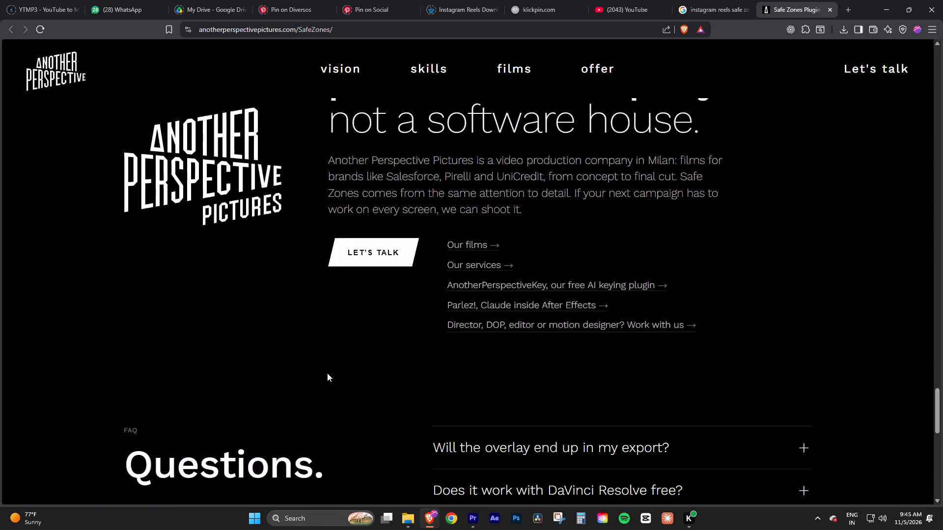
{"action": "scroll", "coordinate": [327, 373], "scroll_direction": "up", "scroll_amount": 18}
{"action": "scroll", "coordinate": [553, 302], "scroll_direction": "up", "scroll_amount": 2}
Request the Safe Zones package with the saved email address and save the AnotherPerspective_SafeZones_v4.2 ZIP in the KM Nest Interiors folder.
{"action": "left_click", "coordinate": [737, 254]}
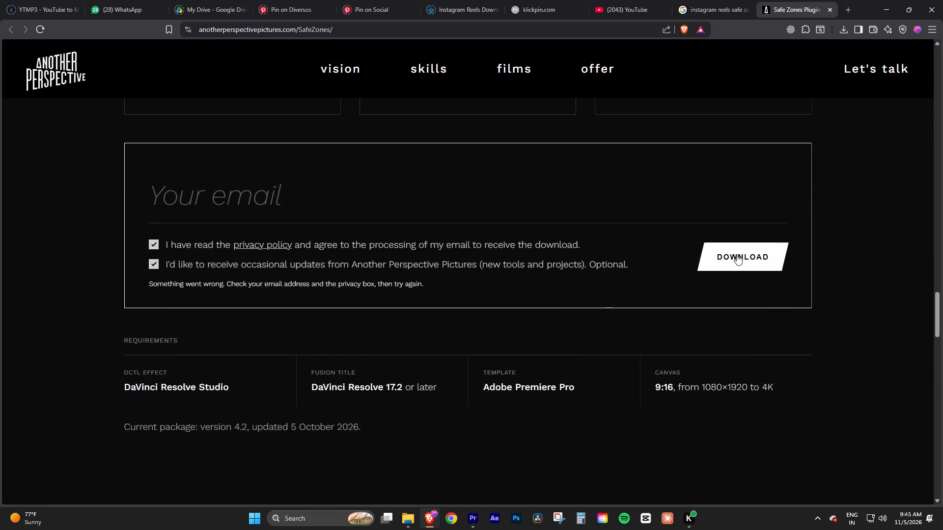
{"action": "double_click", "coordinate": [737, 255]}
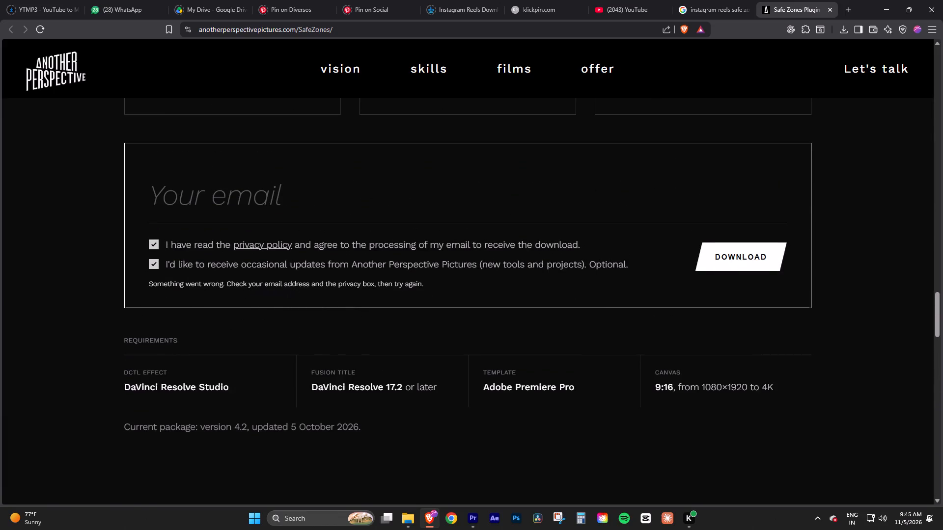
{"action": "left_click", "coordinate": [305, 210]}
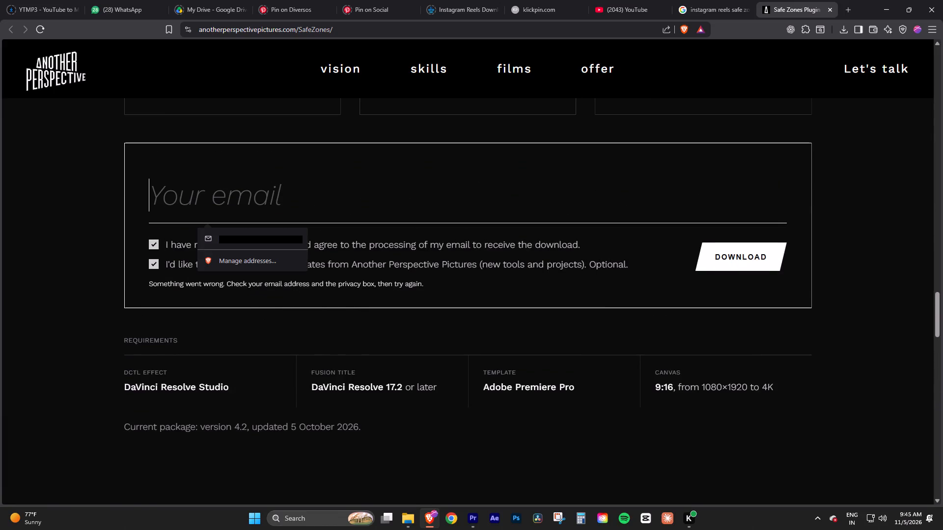
{"action": "left_click", "coordinate": [259, 236]}
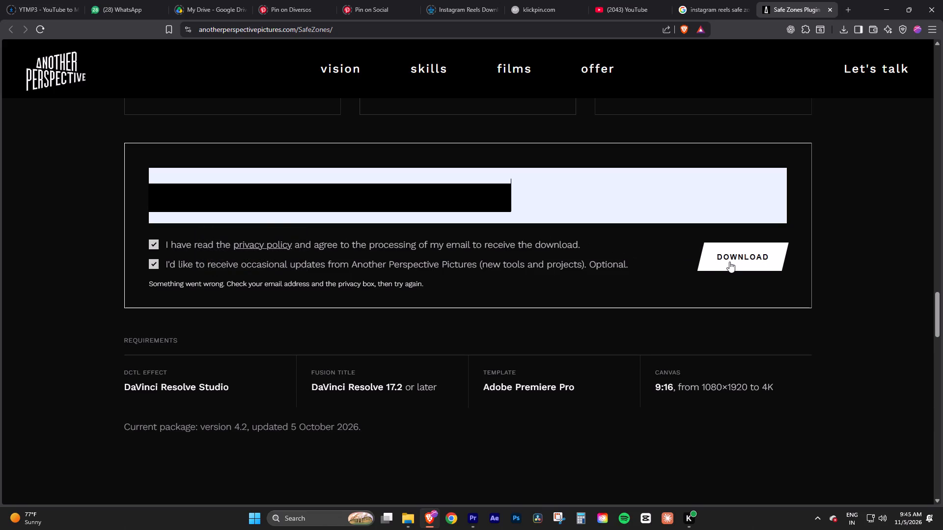
{"action": "left_click", "coordinate": [730, 262]}
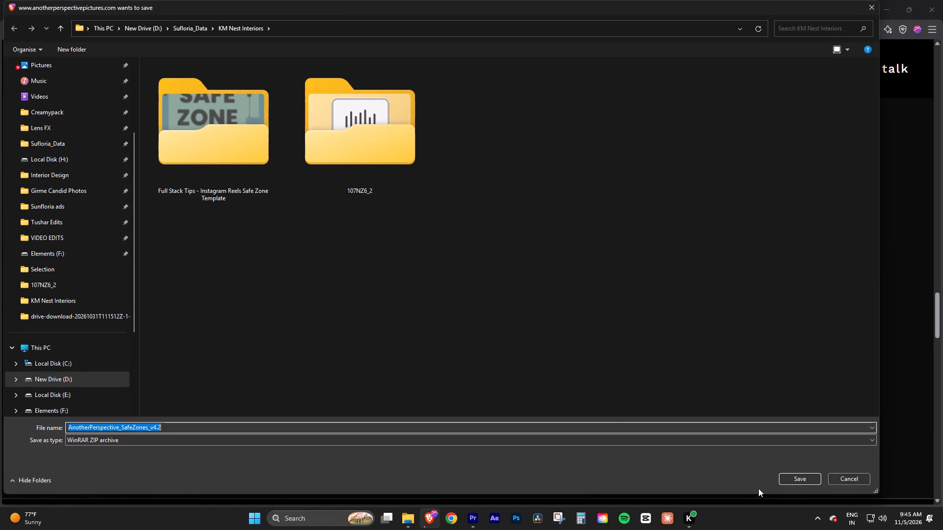
{"action": "left_click", "coordinate": [802, 477]}
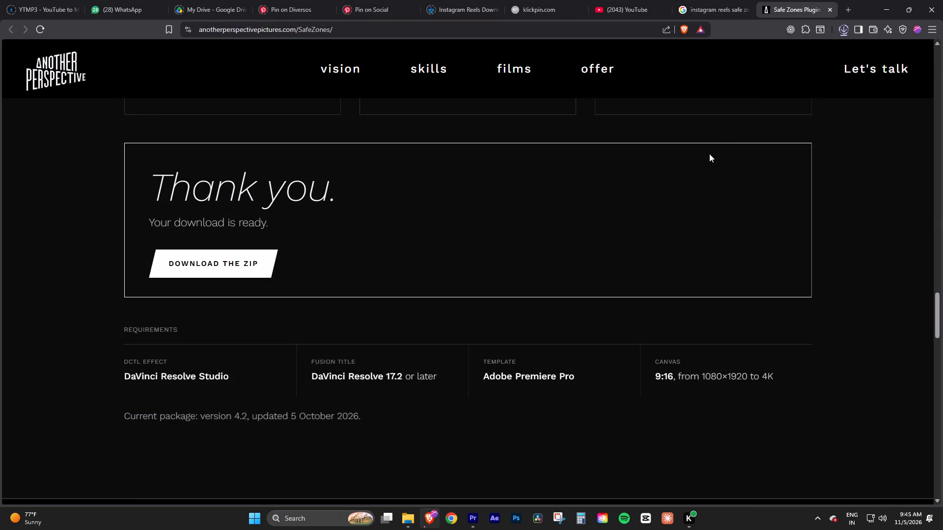
Check the download progress of the AnotherPerspective_SafeZones_v4.2 ZIP in the recent download history.
{"action": "left_click", "coordinate": [844, 27]}
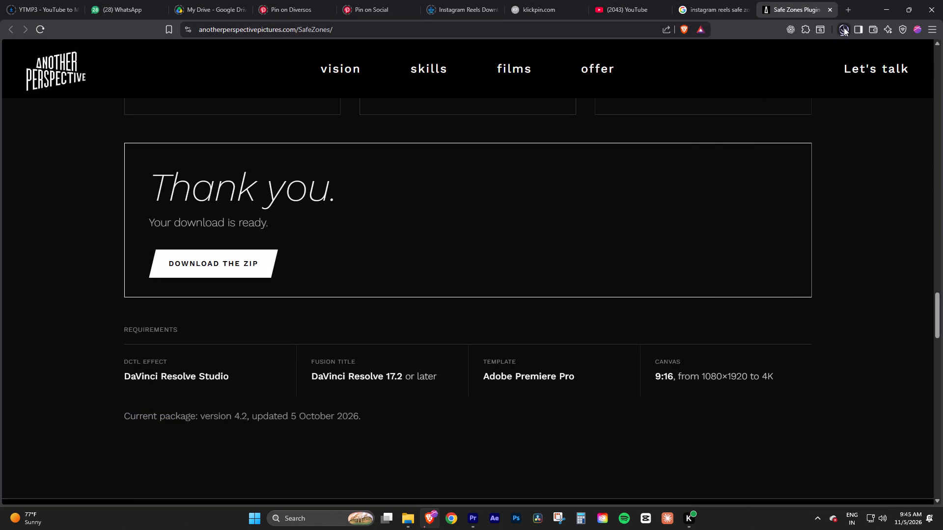
{"action": "left_click", "coordinate": [844, 27]}
{"action": "left_click", "coordinate": [840, 26]}
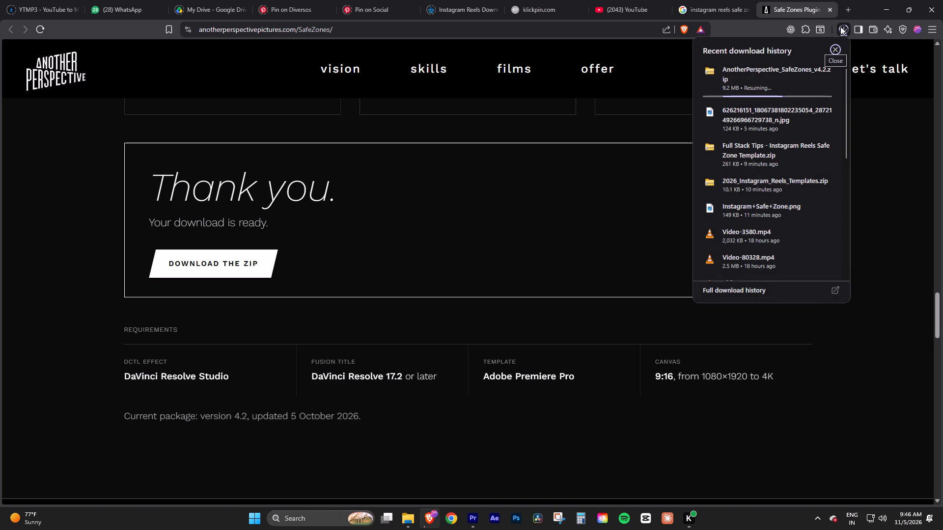
{"action": "left_click", "coordinate": [840, 26]}
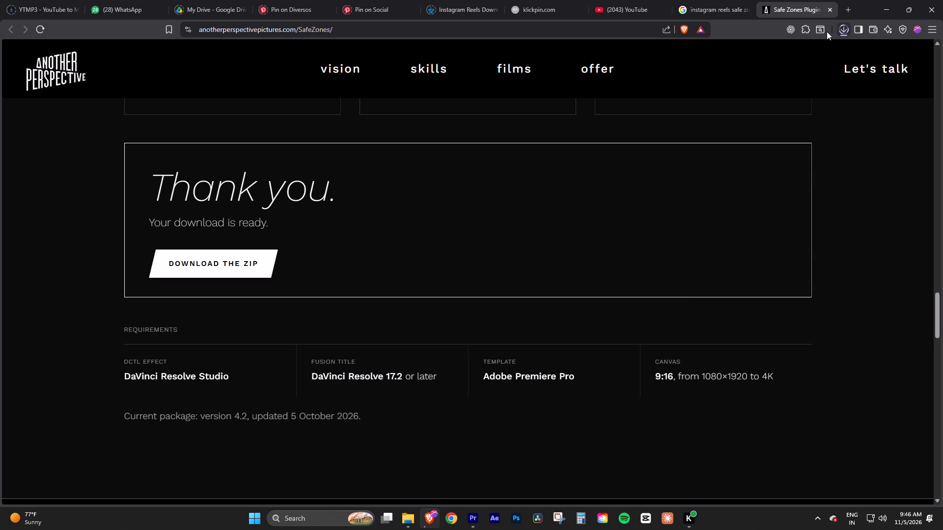
{"action": "left_click", "coordinate": [642, 0]}
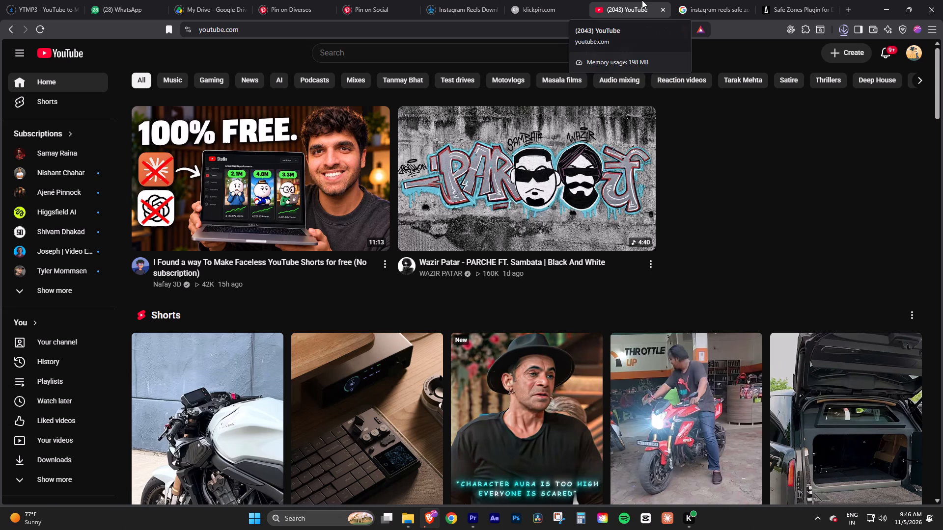
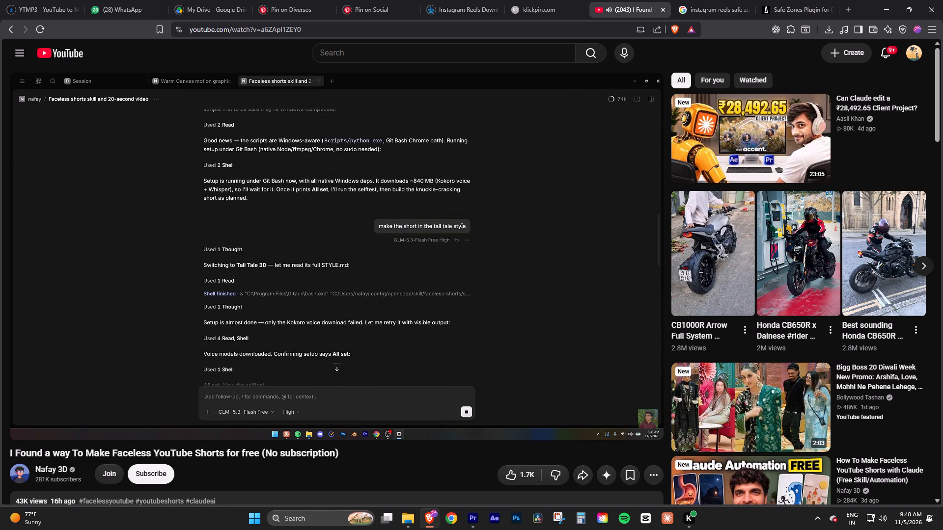
{"action": "key", "text": "Right"}
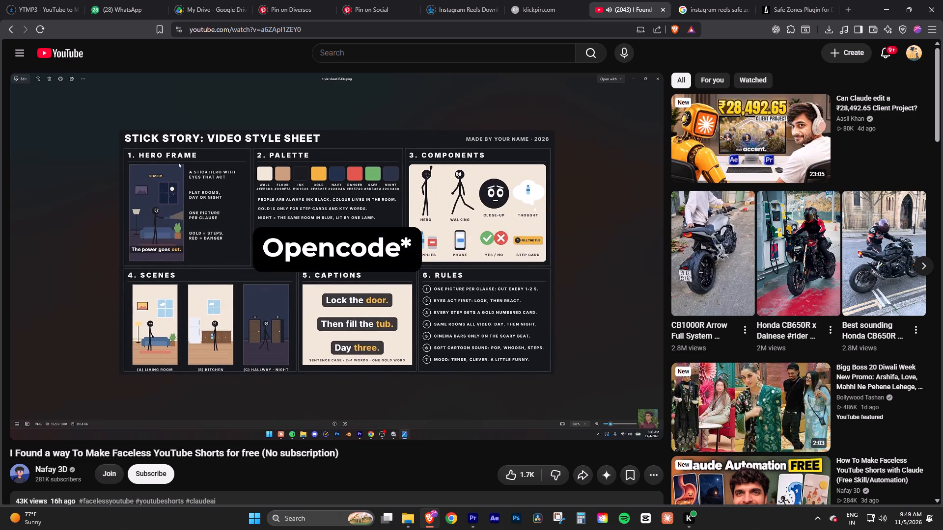
Skim further through the faceless YouTube Shorts video, covering the emu war short's build, finished render and publishing kit.
{"action": "key", "text": "Right"}
{"action": "key", "text": "Right"}
{"action": "key", "text": "Right"}
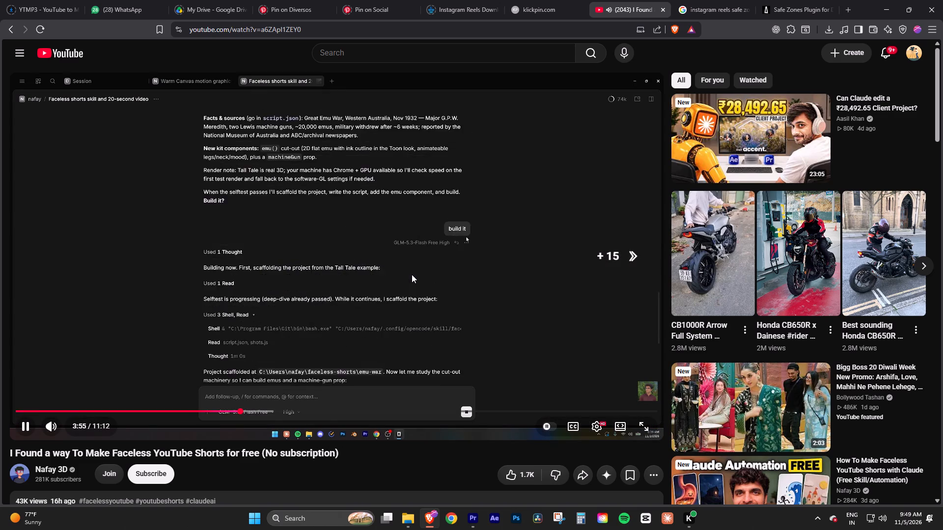
{"action": "key", "text": "Right"}
{"action": "key", "text": "Right"}
{"action": "key", "text": "Right"}
{"action": "key", "text": "Right"}
{"action": "key", "text": "Right"}
{"action": "key", "text": "Right"}
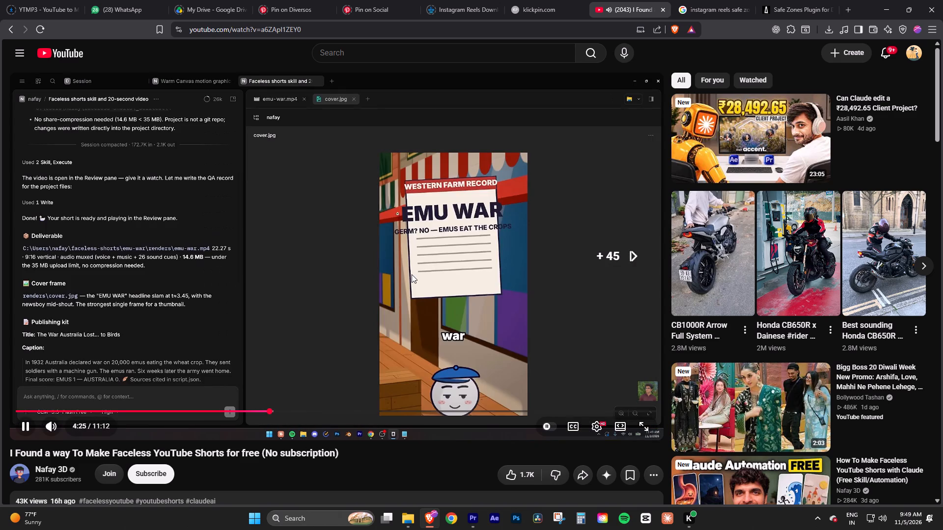
{"action": "key", "text": "Right"}
{"action": "key", "text": "Right"}
{"action": "key", "text": "Right"}
{"action": "key", "text": "Right"}
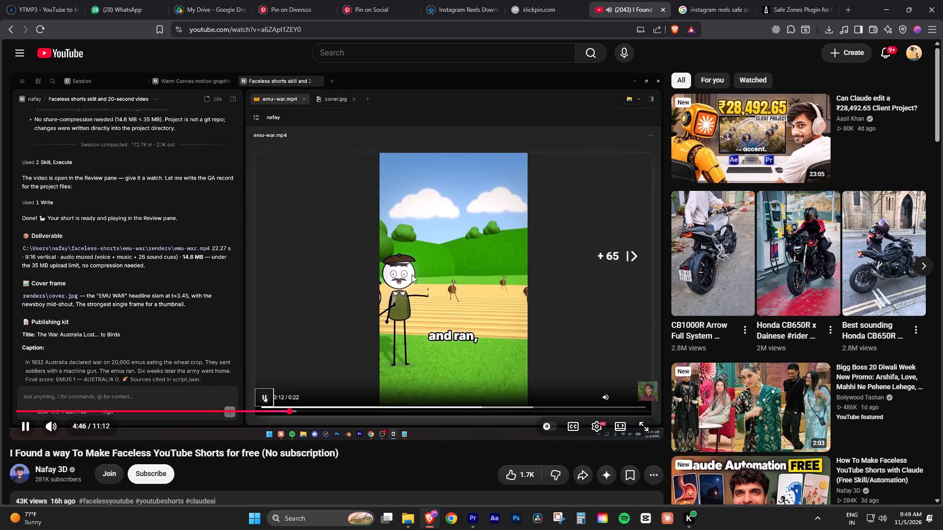
{"action": "key", "text": "Right"}
{"action": "key", "text": "Right"}
{"action": "key", "text": "Right"}
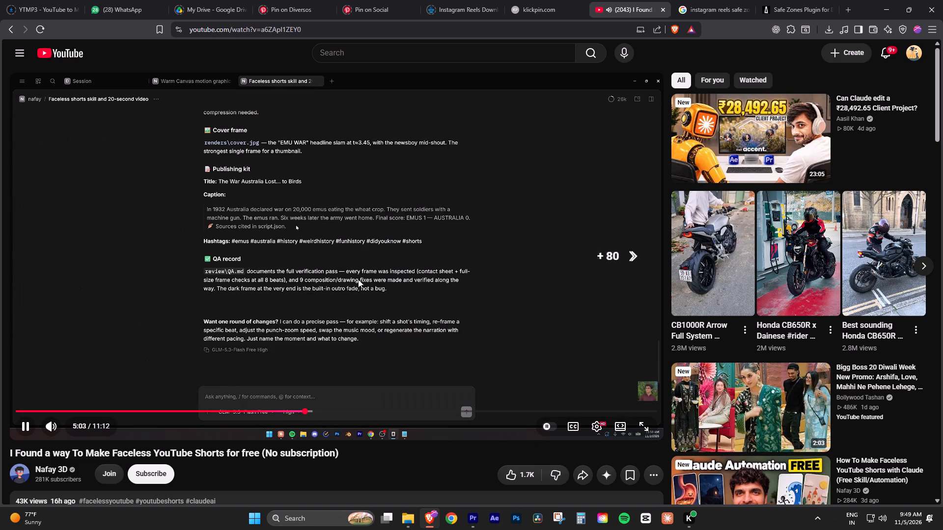
{"action": "key", "text": "Right"}
{"action": "left_click", "coordinate": [497, 234]}
Locate the downloaded AnotherPerspective_SafeZones_v4.2 ZIP in the KM Nest Interiors folder and extract it there with WinRAR.
{"action": "left_click", "coordinate": [706, 0]}
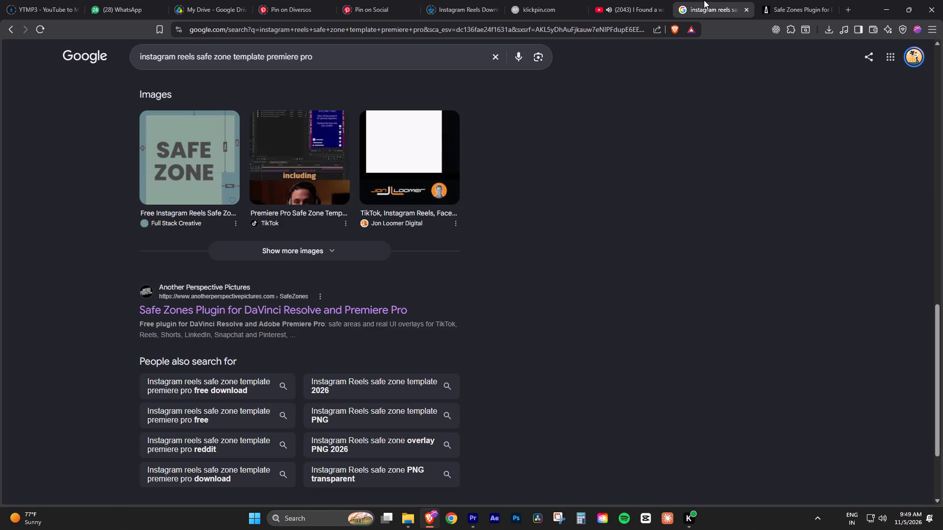
{"action": "left_click", "coordinate": [829, 29]}
{"action": "left_click", "coordinate": [777, 71]}
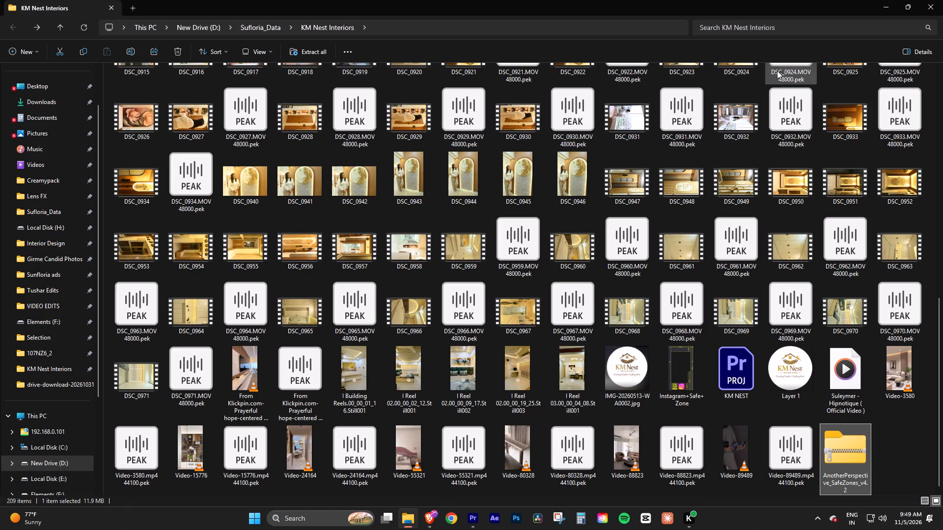
{"action": "right_click", "coordinate": [847, 457]}
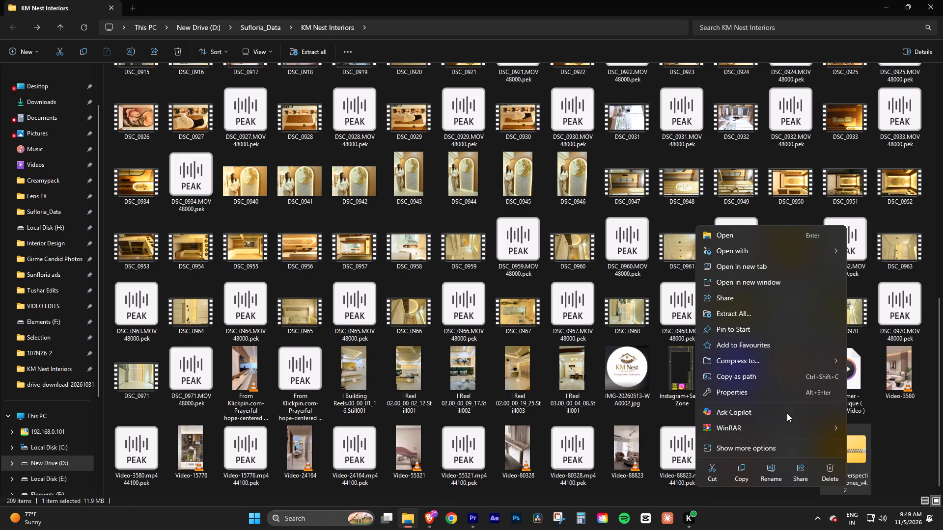
{"action": "left_click", "coordinate": [780, 431]}
{"action": "left_click", "coordinate": [600, 462]}
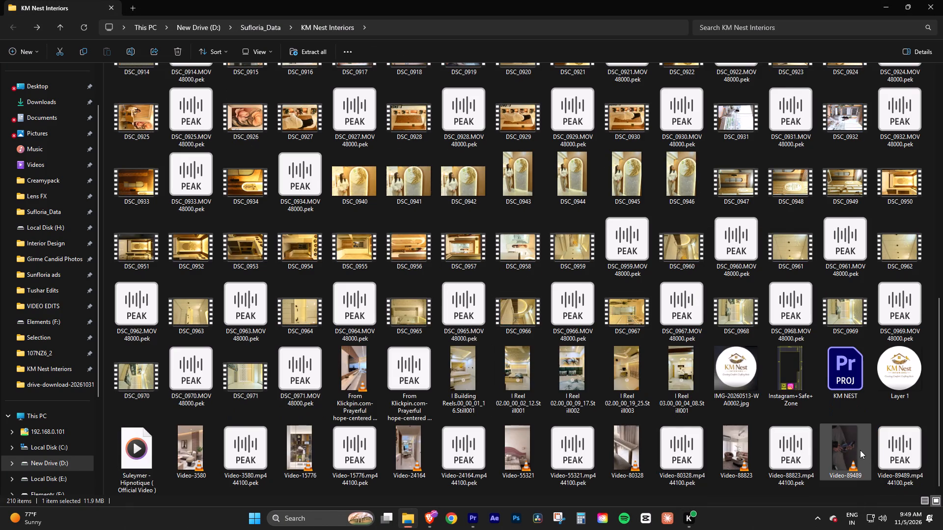
Permanently delete the purple safe zone image and the Full Stack Tips - Instagram Reels Safe Zone Template folder from KM Nest Interiors.
{"action": "scroll", "coordinate": [440, 306], "scroll_direction": "up", "scroll_amount": 13}
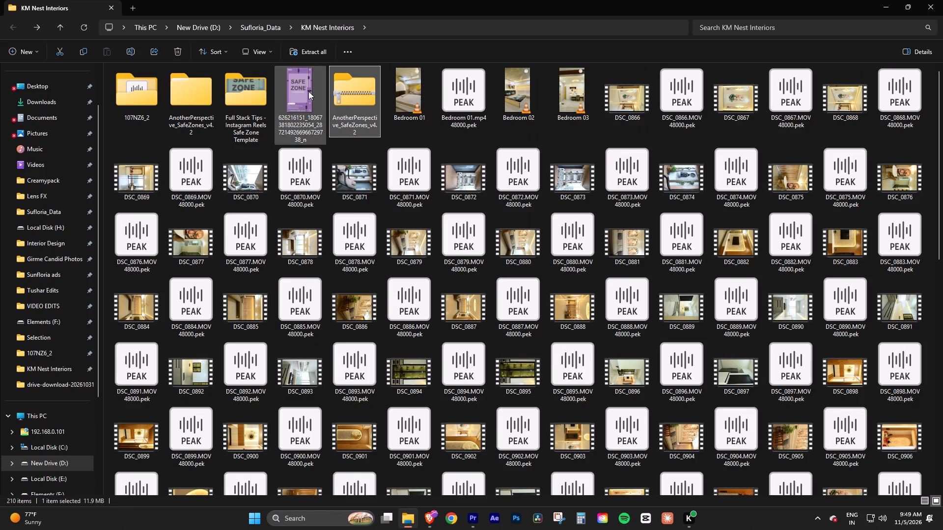
{"action": "left_click", "coordinate": [308, 91]}
{"action": "left_click", "coordinate": [248, 105], "text": "ctrl"}
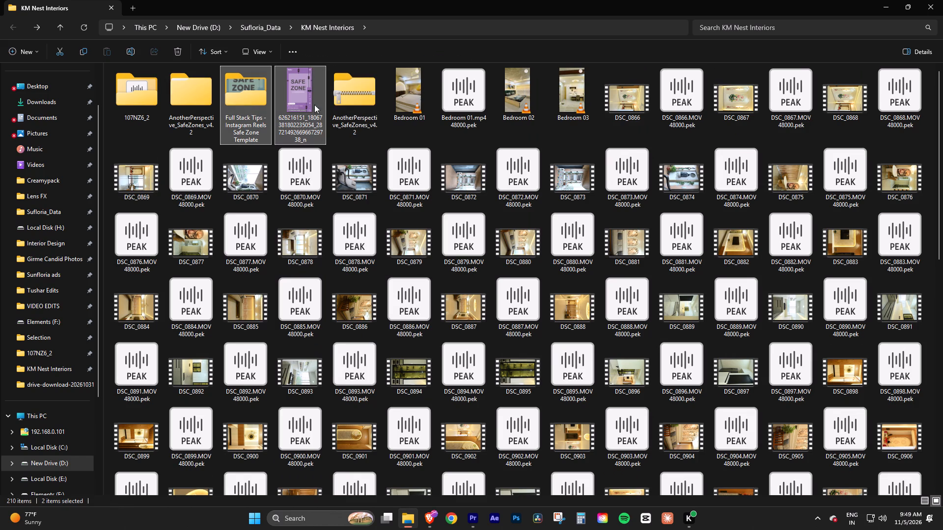
{"action": "key", "text": "shift+Delete"}
{"action": "key", "text": "Return"}
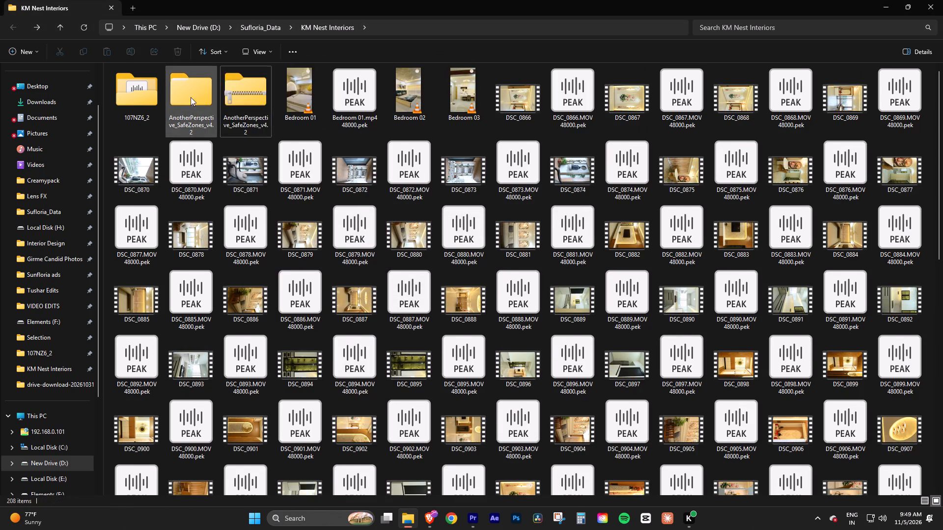
Move the inner AnotherPerspective_SafeZones folder out of AnotherPerspective_SafeZones_v4.2 into the KM Nest Interiors folder.
{"action": "double_click", "coordinate": [182, 93]}
{"action": "double_click", "coordinate": [174, 86]}
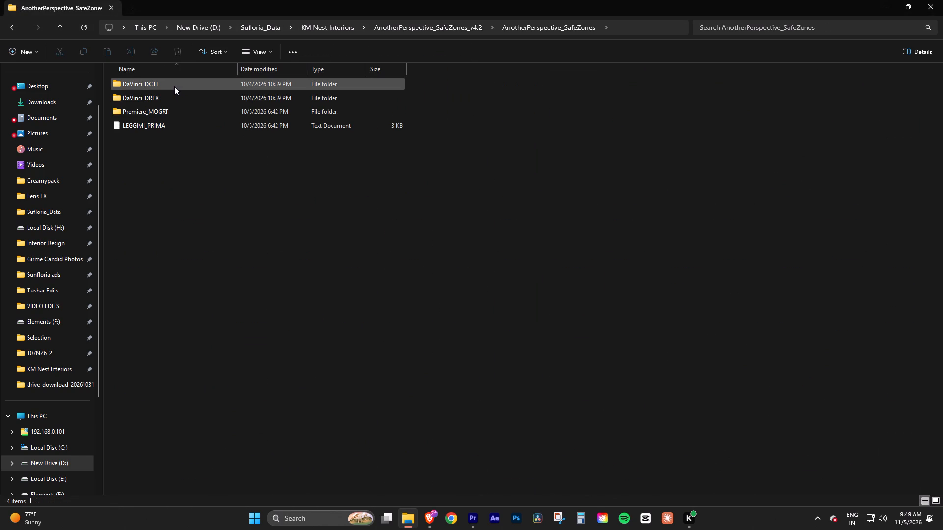
{"action": "left_click", "coordinate": [174, 86]}
{"action": "left_click", "coordinate": [174, 86]}
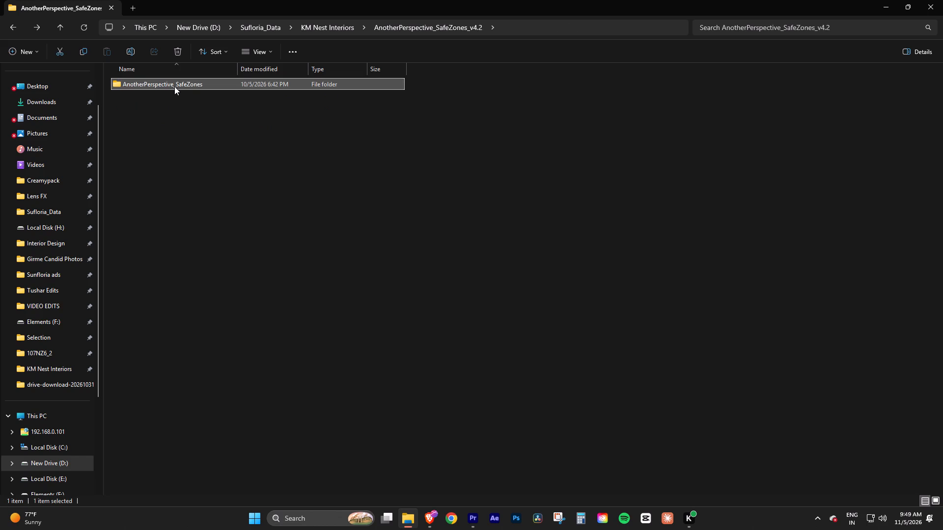
{"action": "key", "text": "ctrl+x"}
{"action": "left_click", "coordinate": [219, 211]}
{"action": "left_click", "coordinate": [222, 86]}
{"action": "key", "text": "ctrl+x"}
{"action": "double_click", "coordinate": [216, 166]}
{"action": "key", "text": "ctrl+v"}
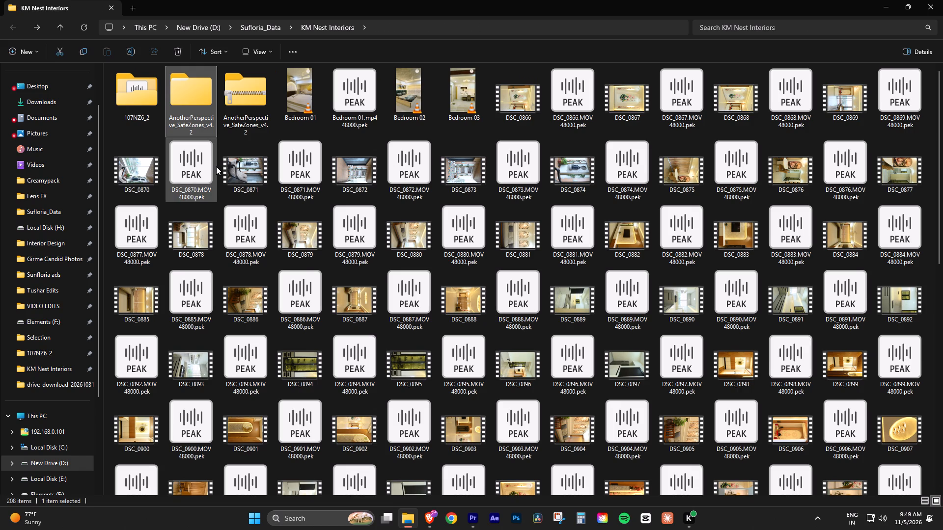
Check the contents of the moved AnotherPerspective_SafeZones folder and permanently delete the emptied AnotherPerspective_SafeZones_v4.2 folder.
{"action": "double_click", "coordinate": [186, 104]}
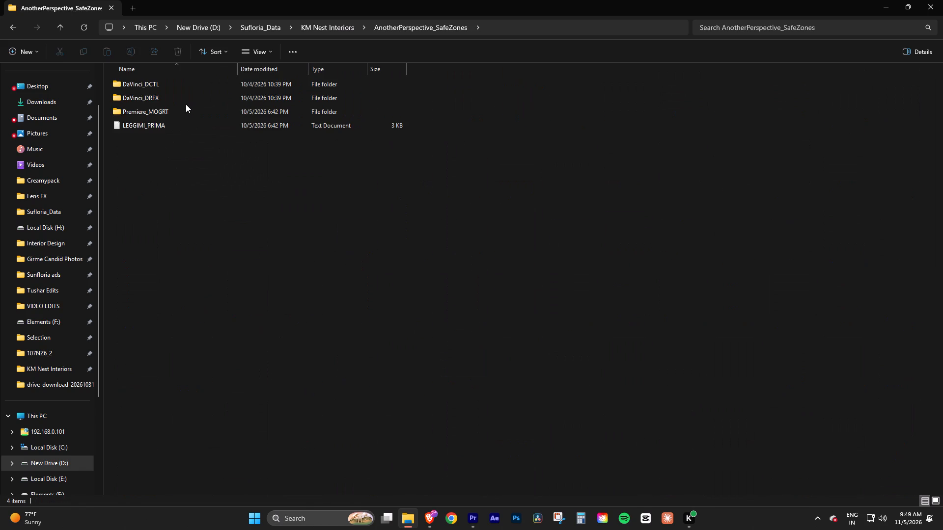
{"action": "left_click", "coordinate": [186, 104]}
{"action": "double_click", "coordinate": [256, 88]}
{"action": "left_click", "coordinate": [256, 88]}
{"action": "left_click", "coordinate": [256, 88]}
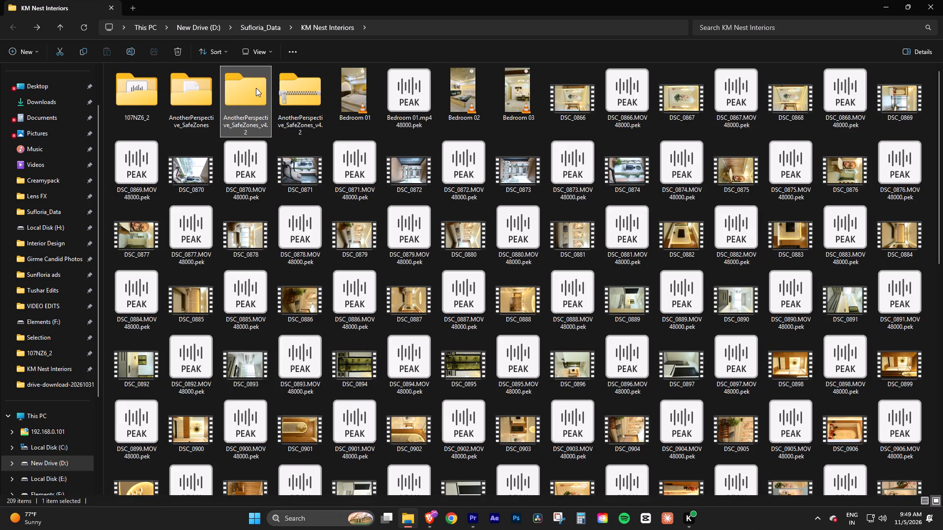
{"action": "key", "text": "shift+Delete"}
{"action": "key", "text": "Return"}
Move the AnotherPerspective_SafeZones_v4.2 motion graphics template from the Premiere_MOGRT subfolder up into the AnotherPerspective_SafeZones folder.
{"action": "double_click", "coordinate": [175, 97]}
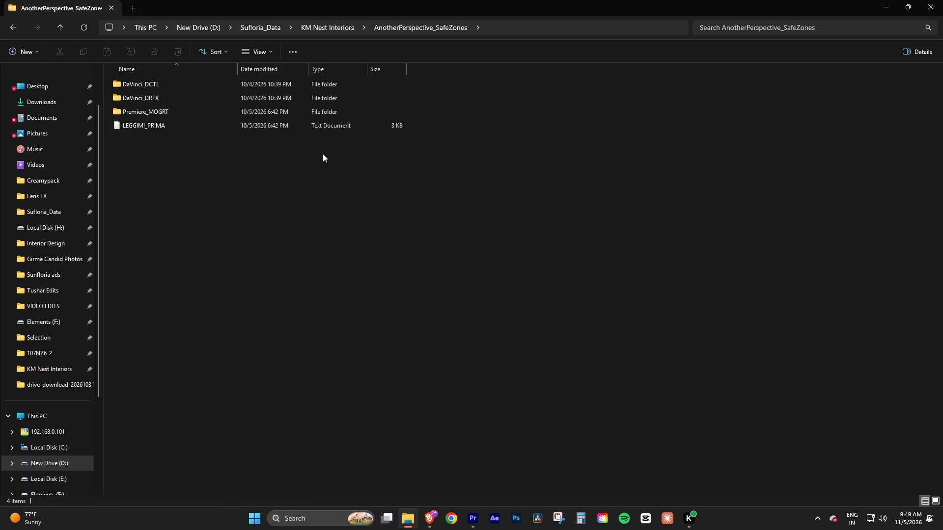
{"action": "double_click", "coordinate": [320, 111]}
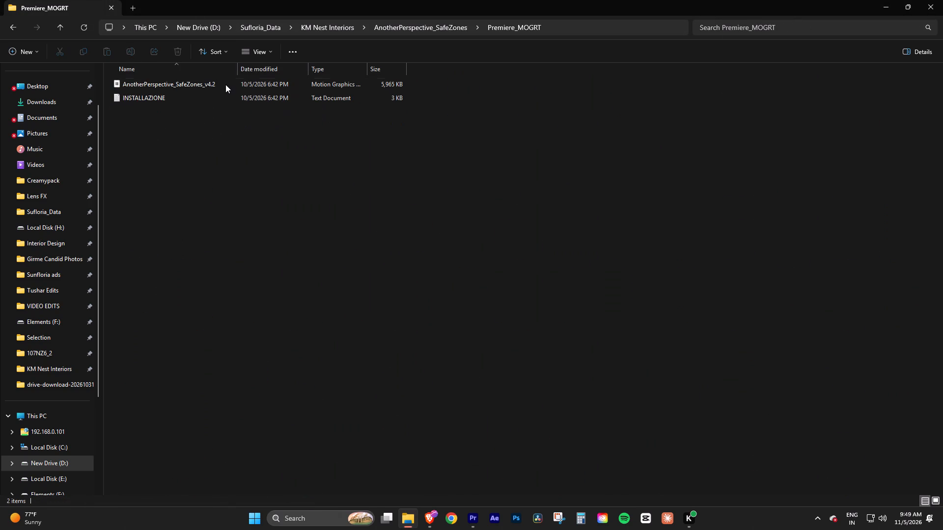
{"action": "left_click", "coordinate": [225, 84]}
{"action": "left_click", "coordinate": [186, 94]}
{"action": "left_click", "coordinate": [194, 87]}
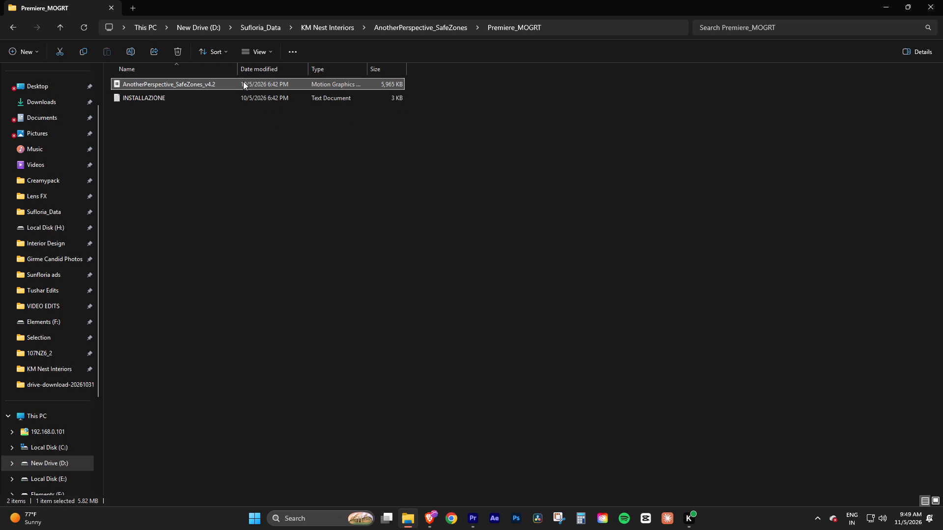
{"action": "key", "text": "ctrl+x"}
{"action": "double_click", "coordinate": [201, 183]}
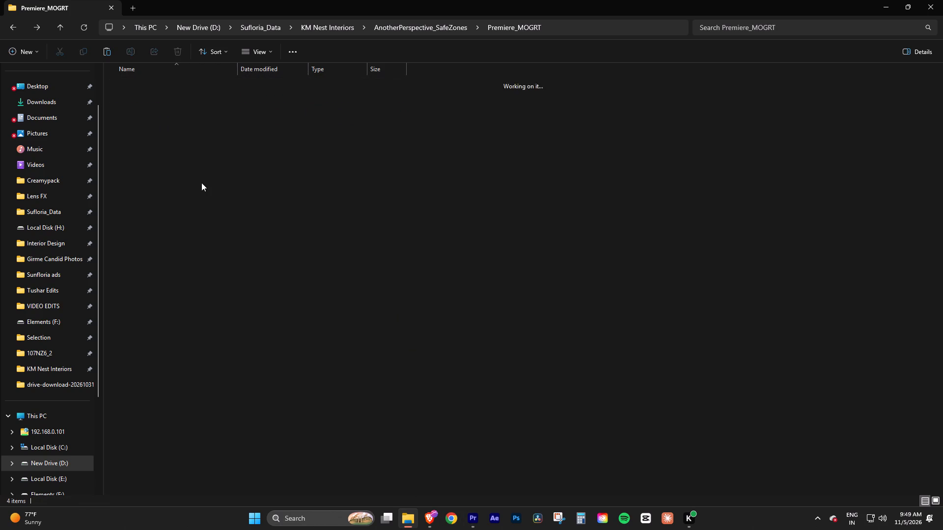
{"action": "left_click", "coordinate": [201, 183]}
{"action": "key", "text": "ctrl+v"}
{"action": "double_click", "coordinate": [201, 183]}
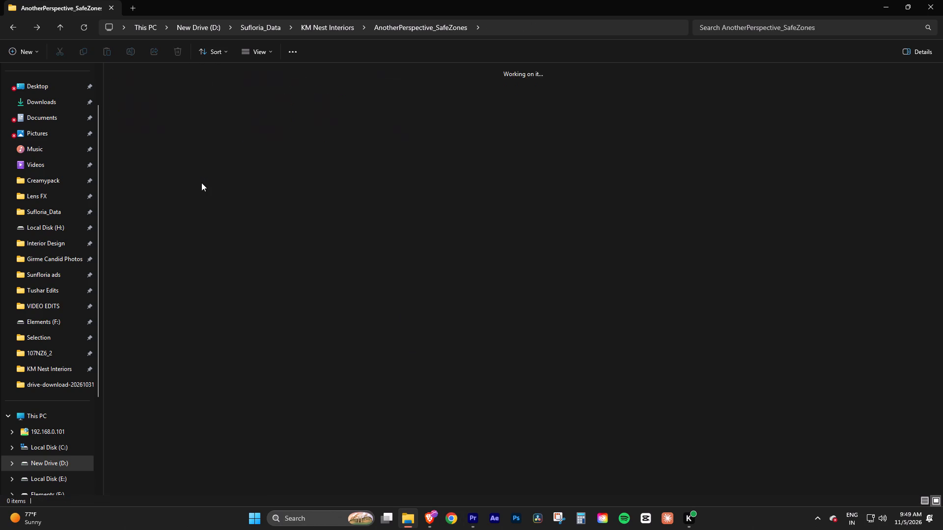
{"action": "double_click", "coordinate": [199, 108]}
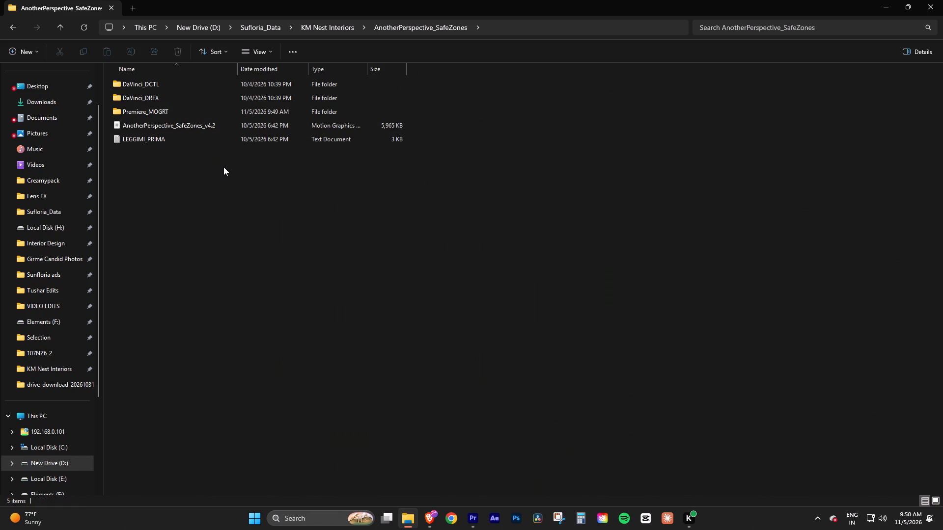
Switch to Premiere Pro, dismiss the Link Media request without relinking the missing clips, and save the KM NEST project.
{"action": "left_click", "coordinate": [465, 525]}
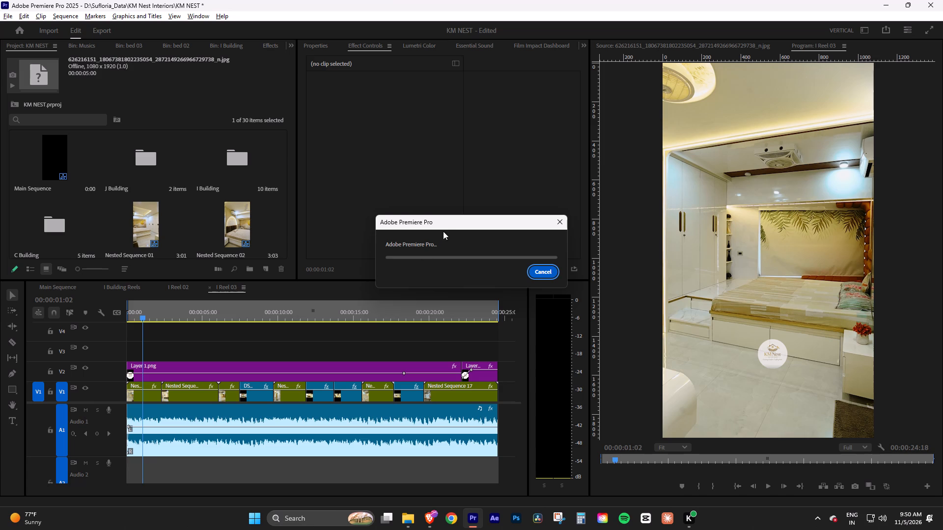
{"action": "left_click_drag", "start_coordinate": [445, 226], "coordinate": [415, 180]}
{"action": "left_click", "coordinate": [508, 219]}
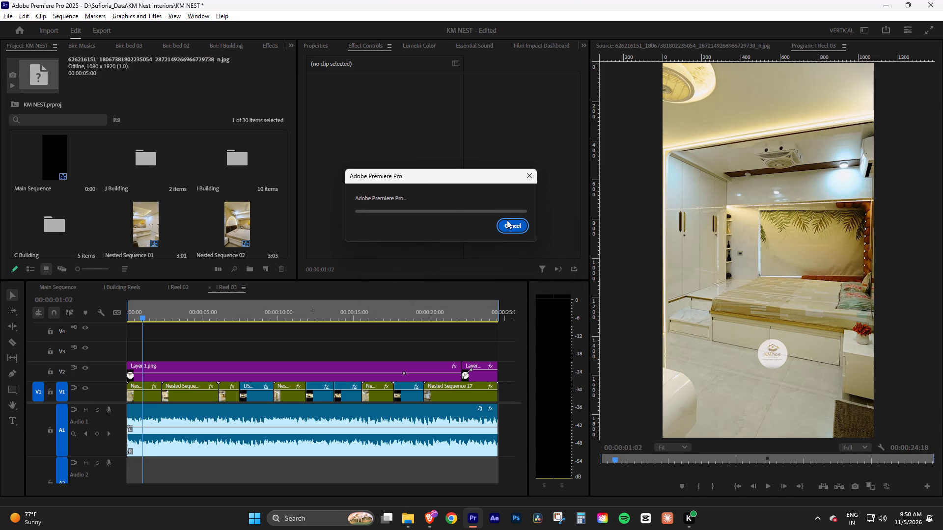
{"action": "left_click", "coordinate": [451, 222]}
{"action": "double_click", "coordinate": [516, 226]}
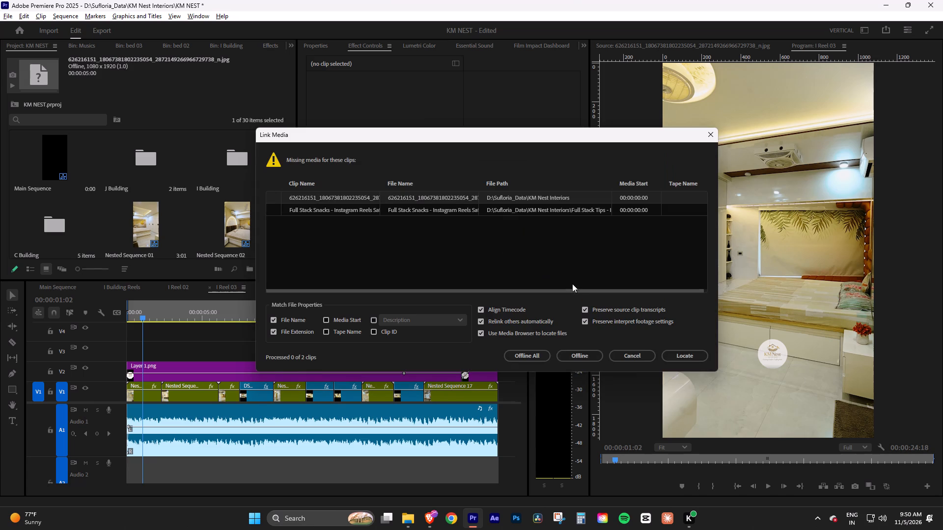
{"action": "left_click", "coordinate": [635, 355]}
{"action": "key", "text": "ctrl+s"}
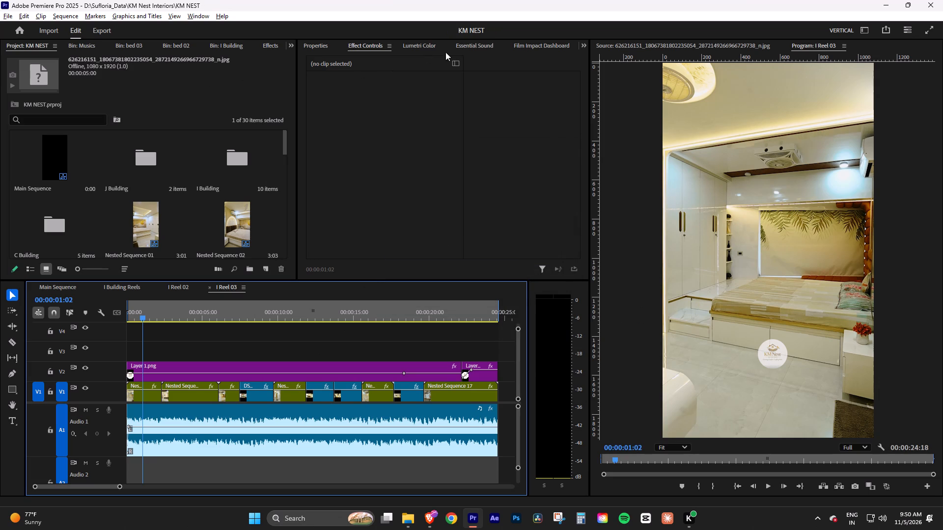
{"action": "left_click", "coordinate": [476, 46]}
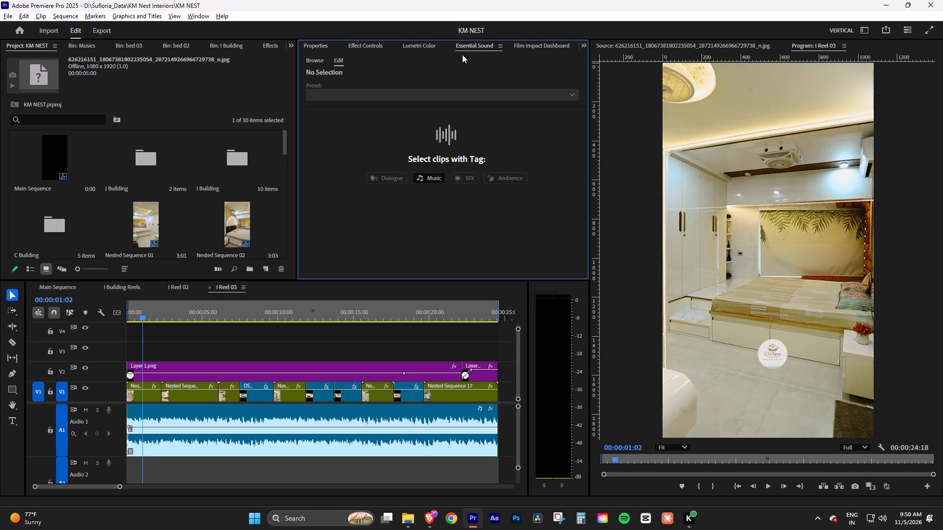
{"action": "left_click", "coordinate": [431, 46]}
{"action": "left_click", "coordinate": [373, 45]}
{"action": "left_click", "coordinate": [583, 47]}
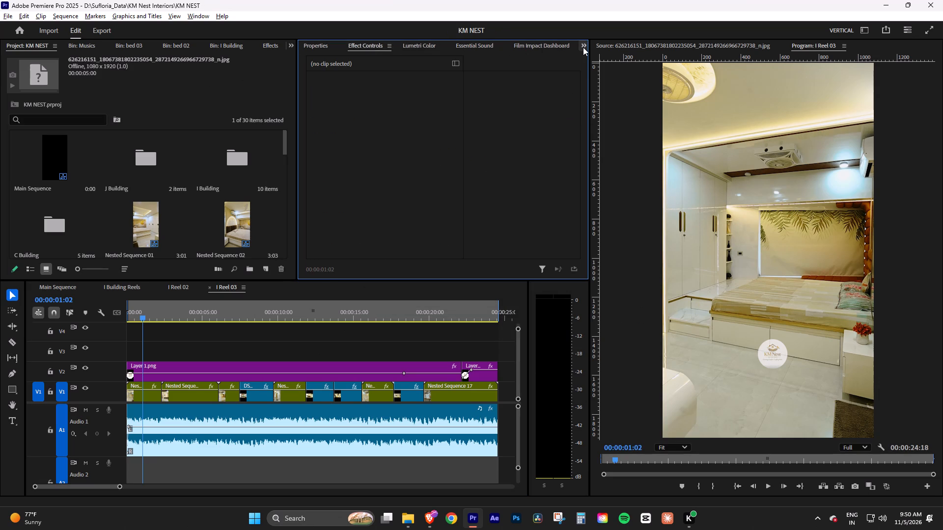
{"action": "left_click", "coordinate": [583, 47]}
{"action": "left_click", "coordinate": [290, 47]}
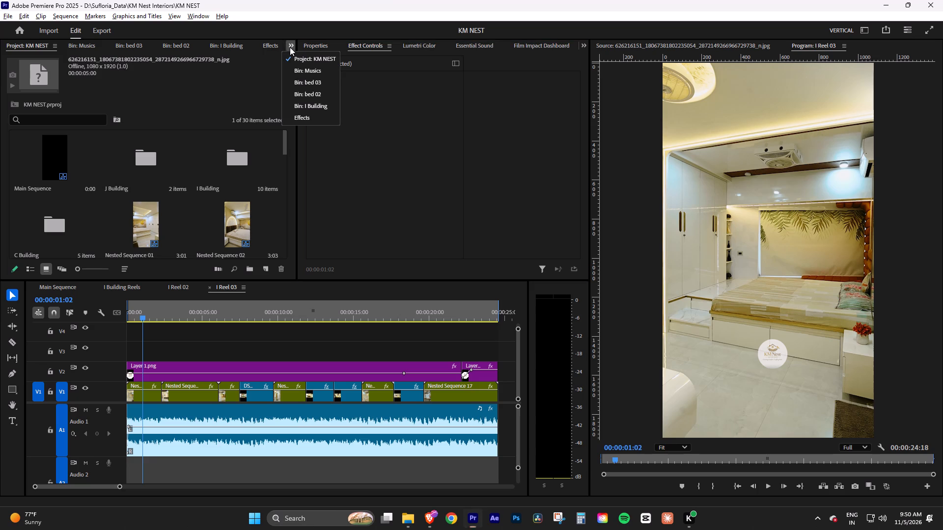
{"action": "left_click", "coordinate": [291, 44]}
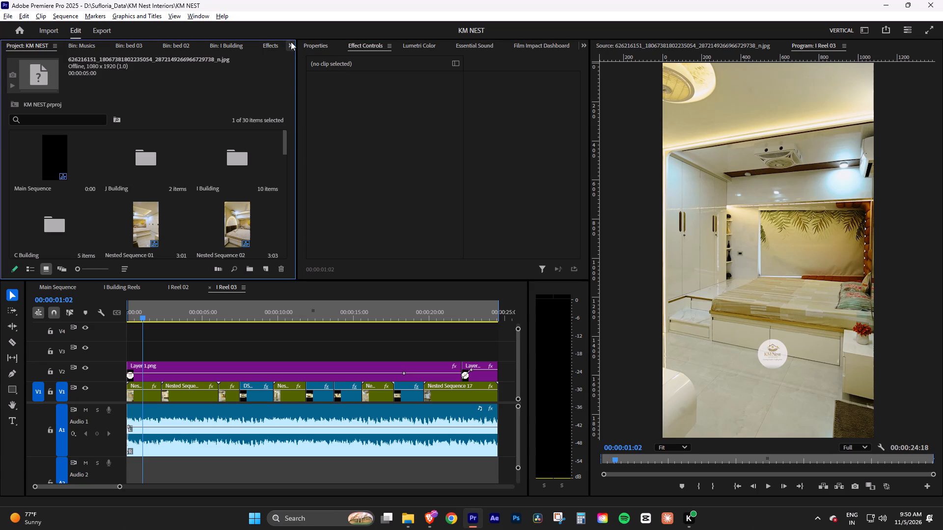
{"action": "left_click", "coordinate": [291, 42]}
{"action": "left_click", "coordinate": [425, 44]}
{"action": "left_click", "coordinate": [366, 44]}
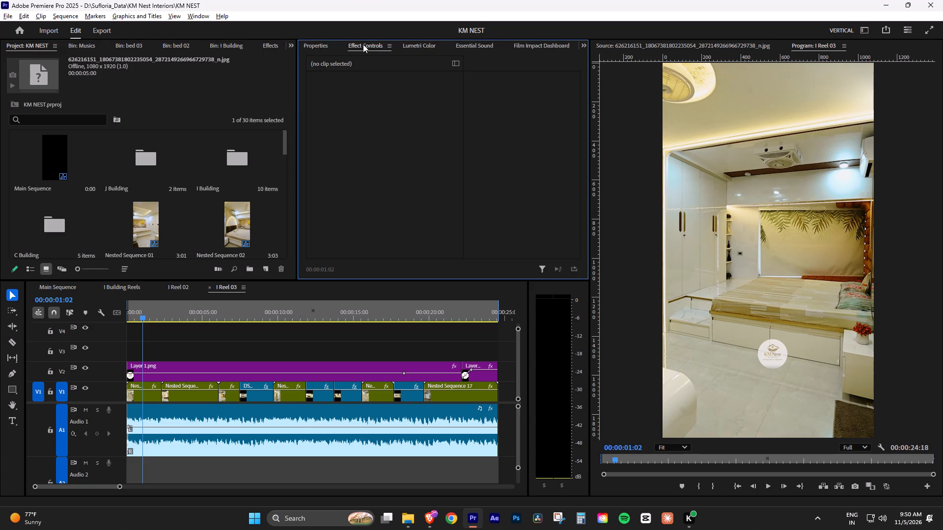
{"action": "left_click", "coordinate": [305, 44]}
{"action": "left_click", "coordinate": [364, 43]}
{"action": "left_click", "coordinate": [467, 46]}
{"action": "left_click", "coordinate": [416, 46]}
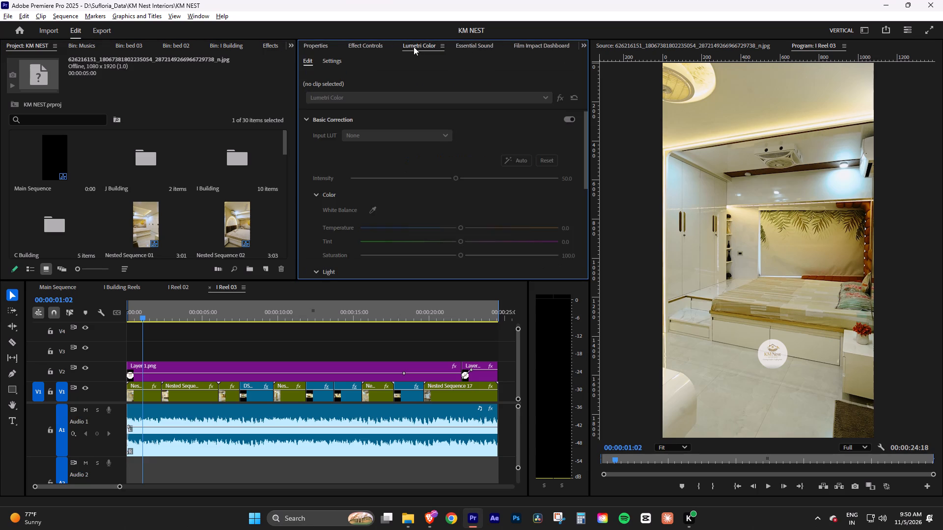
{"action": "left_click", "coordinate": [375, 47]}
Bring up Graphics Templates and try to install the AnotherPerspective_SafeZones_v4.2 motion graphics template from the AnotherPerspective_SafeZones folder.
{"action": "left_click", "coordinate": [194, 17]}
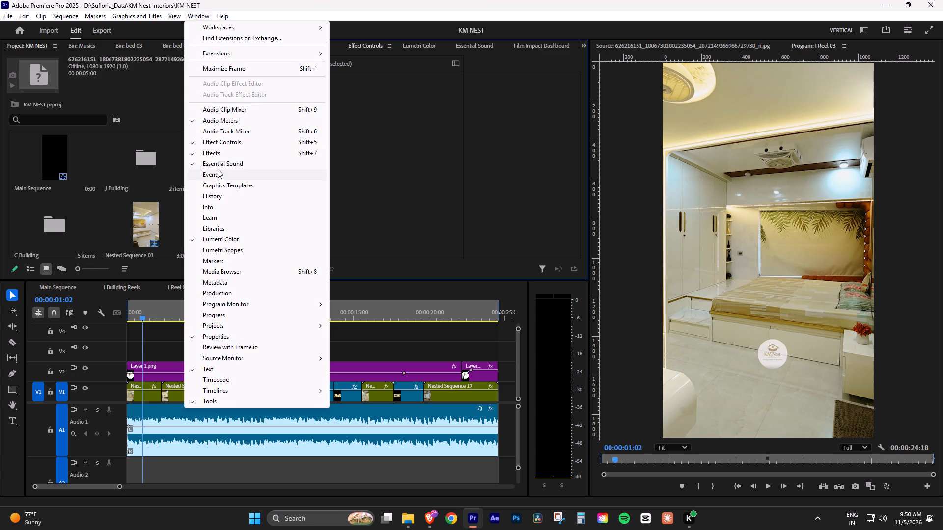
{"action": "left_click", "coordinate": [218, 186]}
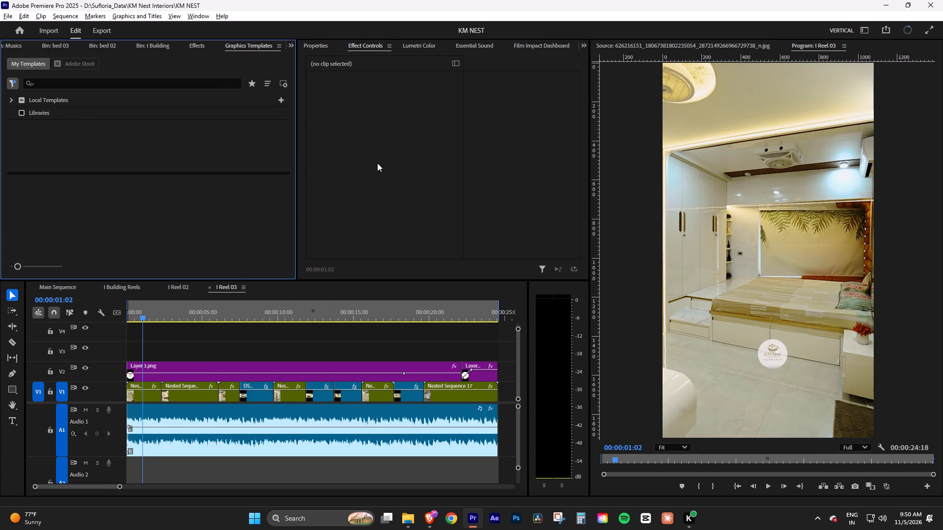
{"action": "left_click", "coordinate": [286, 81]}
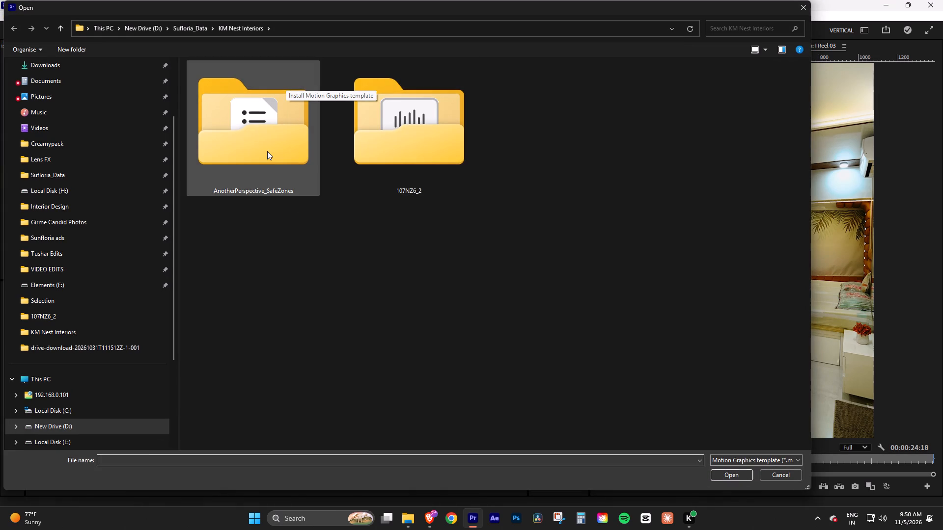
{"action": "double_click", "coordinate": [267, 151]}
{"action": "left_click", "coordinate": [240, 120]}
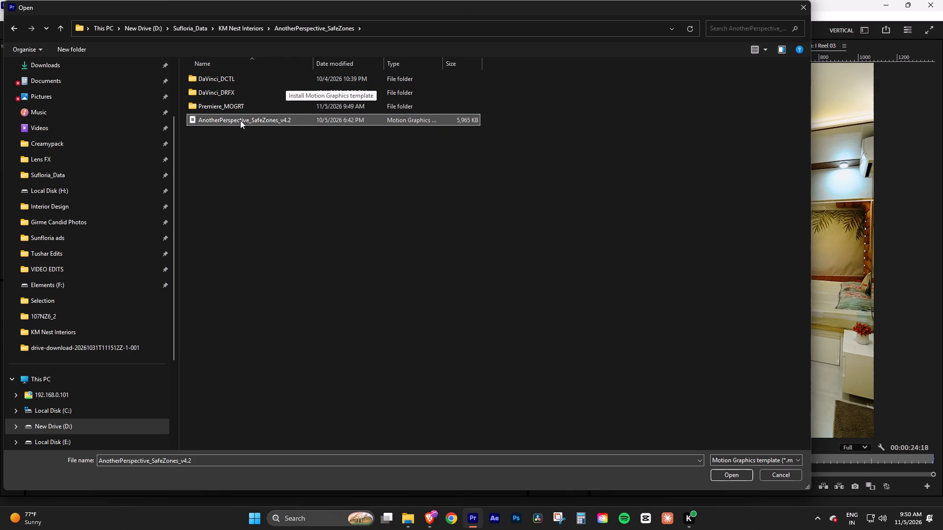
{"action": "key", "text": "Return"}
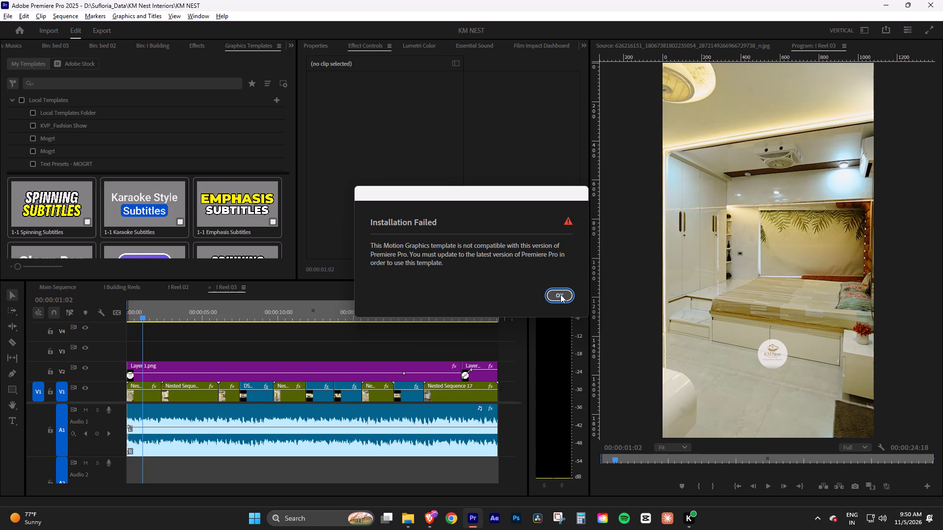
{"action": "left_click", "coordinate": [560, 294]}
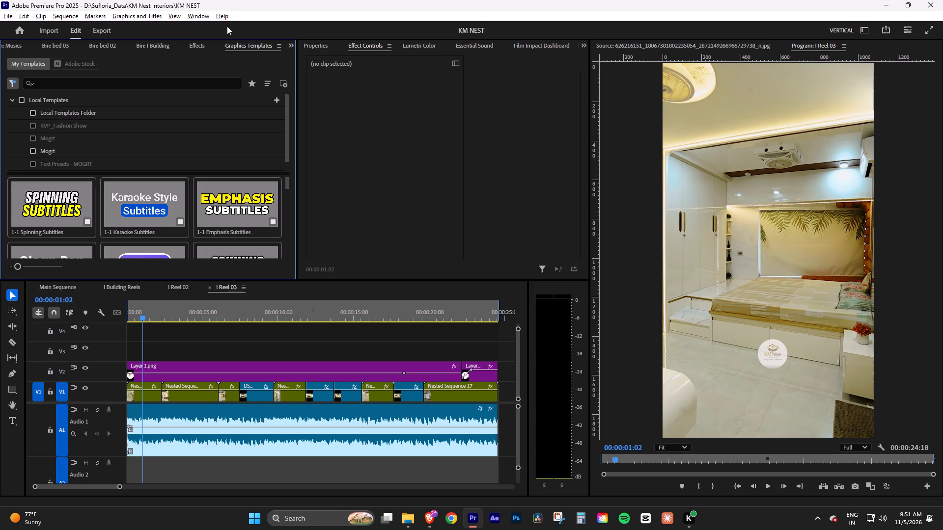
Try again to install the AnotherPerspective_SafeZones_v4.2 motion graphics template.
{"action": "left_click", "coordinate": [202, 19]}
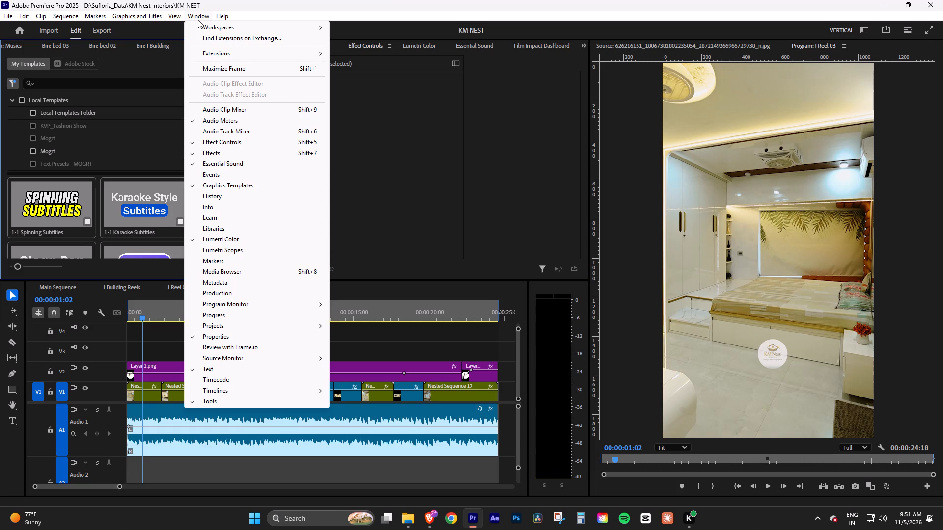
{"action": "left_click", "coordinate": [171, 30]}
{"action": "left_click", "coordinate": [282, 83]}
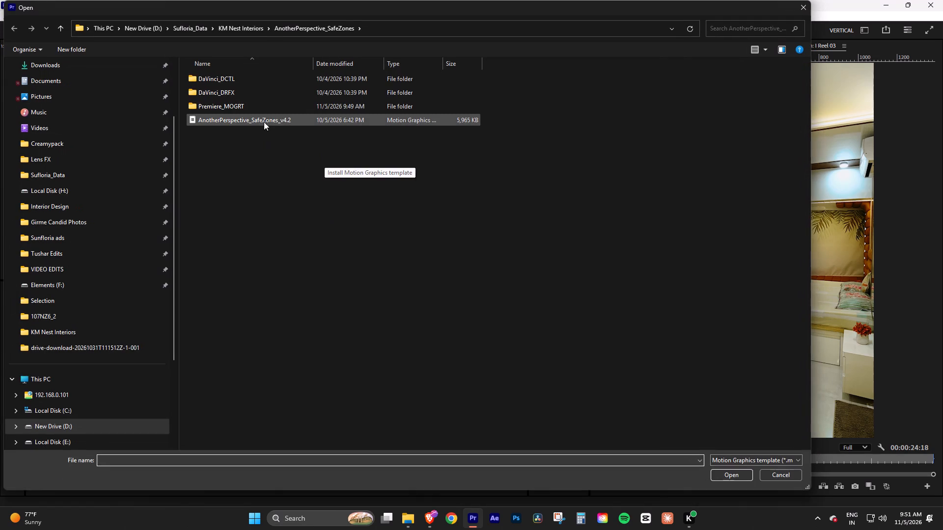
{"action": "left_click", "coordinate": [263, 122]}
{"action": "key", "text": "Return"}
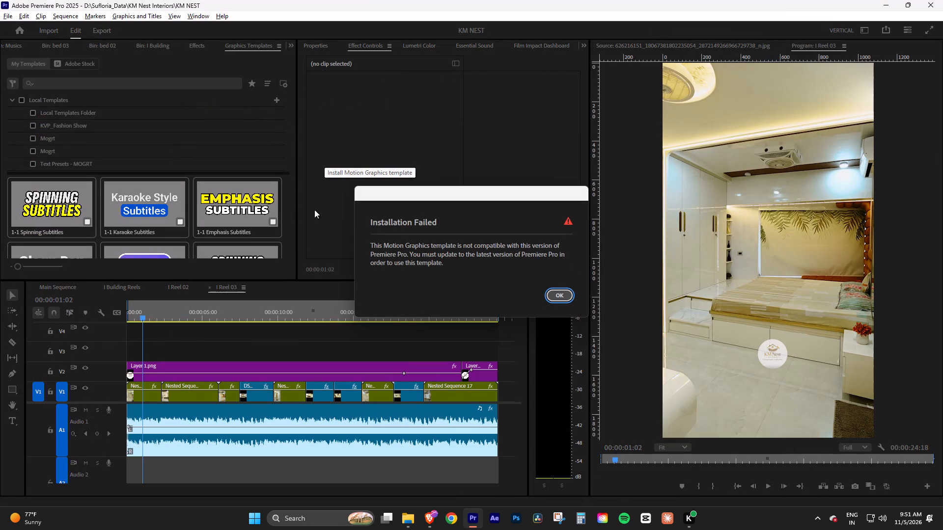
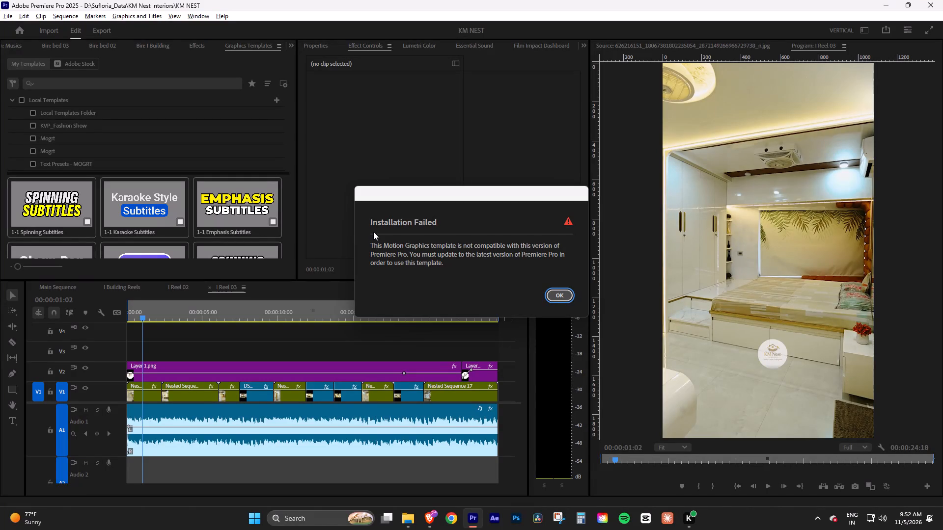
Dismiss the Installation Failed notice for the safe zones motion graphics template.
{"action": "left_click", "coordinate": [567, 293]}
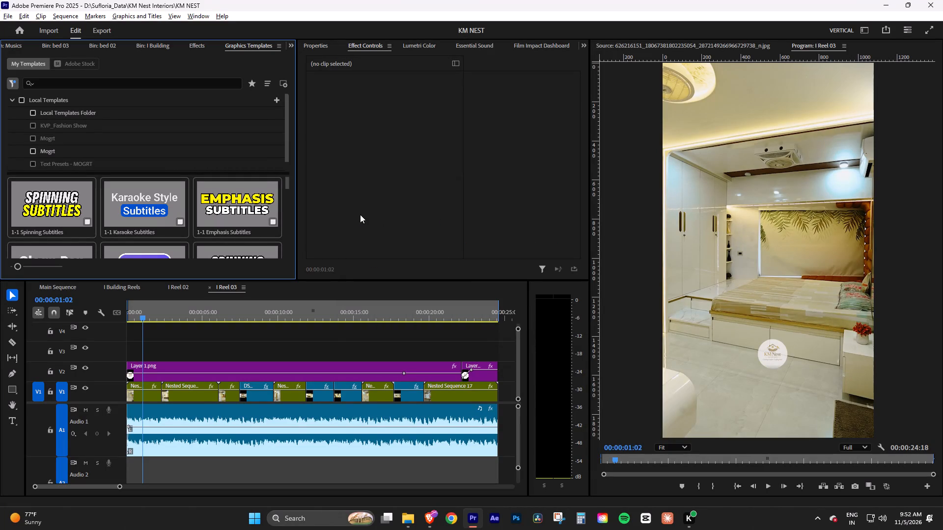
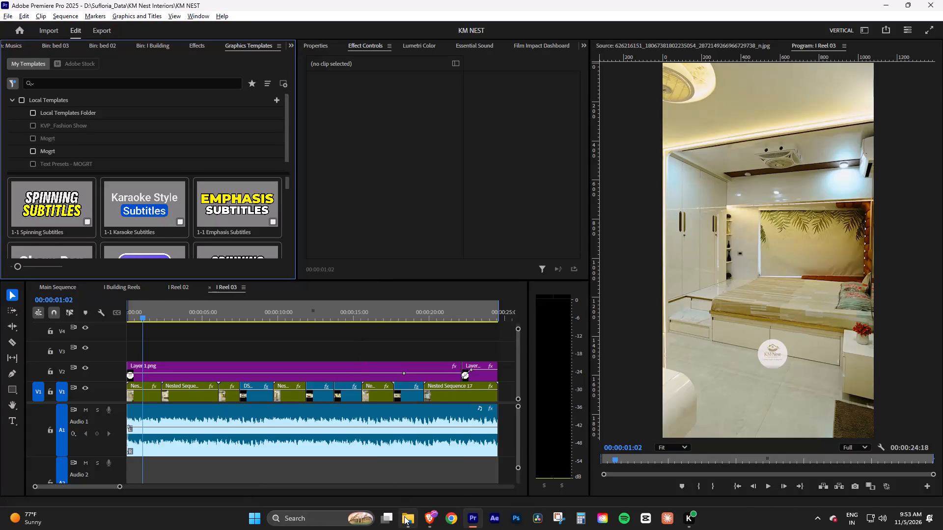
Switch to File Explorer, open the AnotherPerspective_SafeZones_v4.2 template just once with Notepad to inspect its contents, and close it.
{"action": "left_click", "coordinate": [404, 516]}
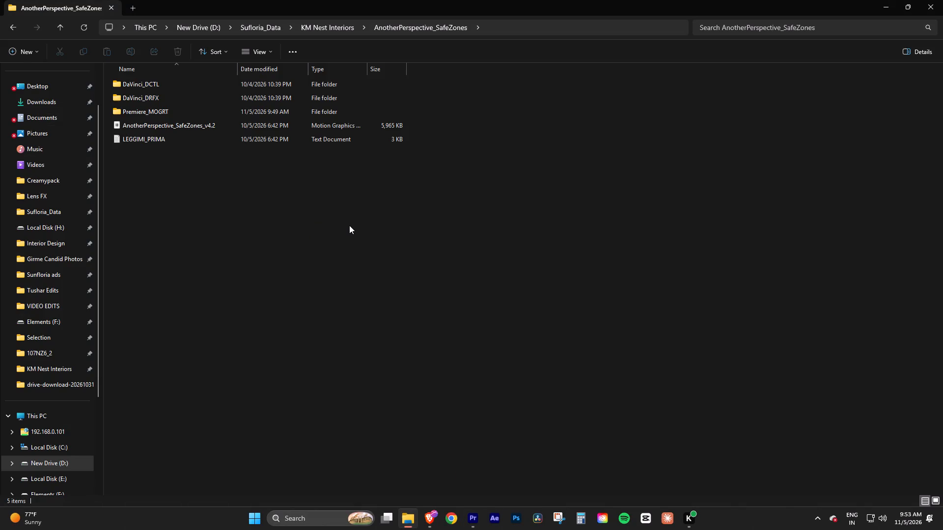
{"action": "scroll", "coordinate": [349, 225], "scroll_direction": "up", "scroll_amount": 17, "text": "ctrl"}
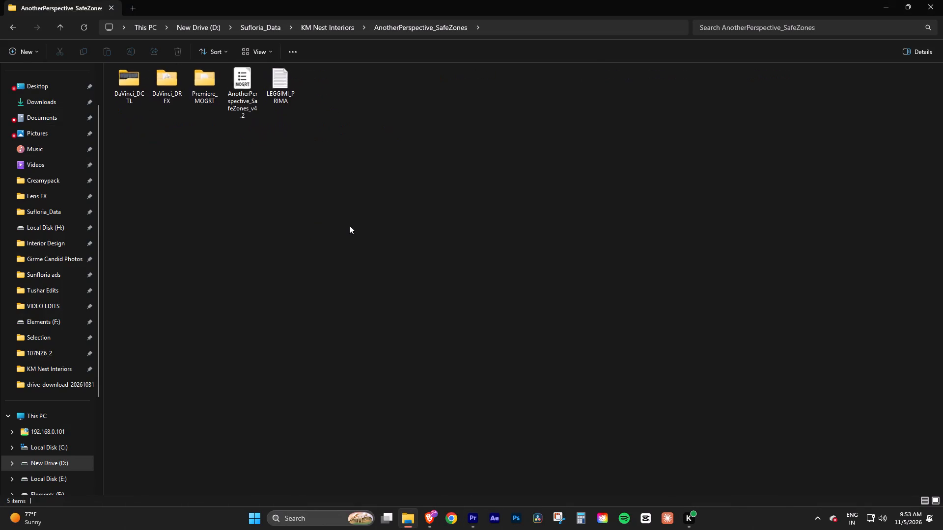
{"action": "scroll", "coordinate": [349, 225], "scroll_direction": "up", "scroll_amount": 20, "text": "ctrl"}
{"action": "scroll", "coordinate": [349, 225], "scroll_direction": "up", "scroll_amount": 8, "text": "ctrl"}
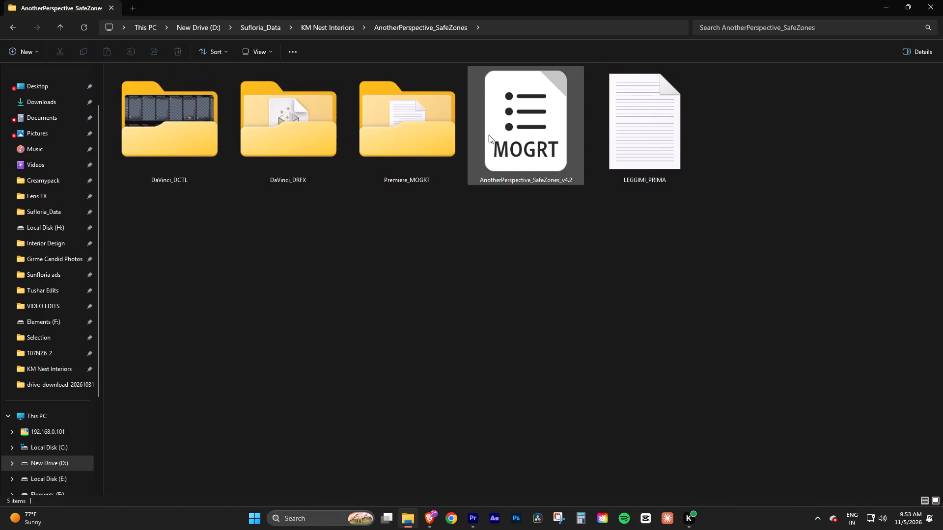
{"action": "double_click", "coordinate": [520, 119]}
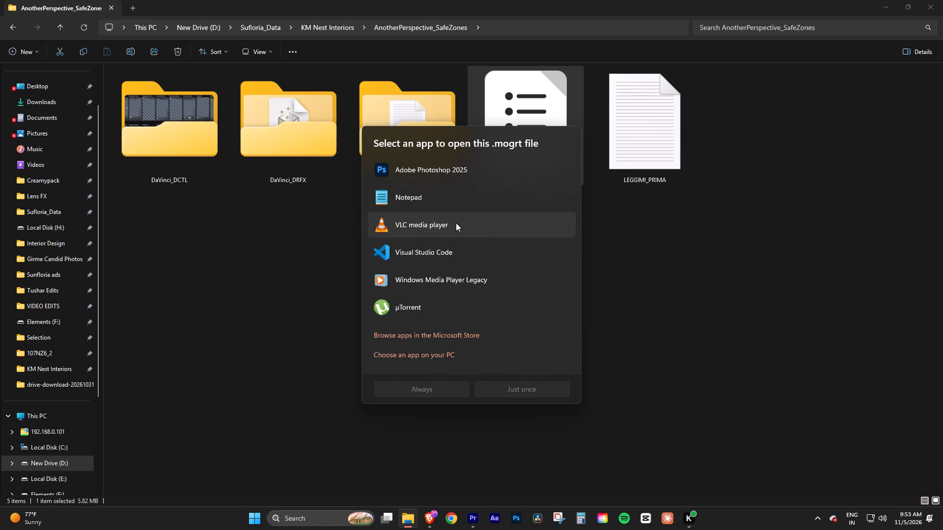
{"action": "left_click", "coordinate": [448, 205]}
{"action": "left_click", "coordinate": [507, 392]}
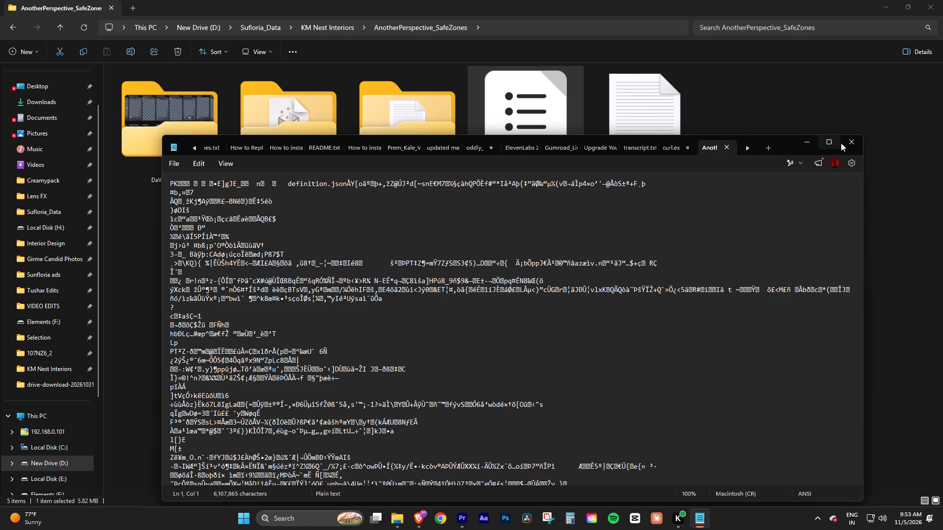
{"action": "left_click", "coordinate": [849, 143]}
{"action": "left_click", "coordinate": [599, 284]}
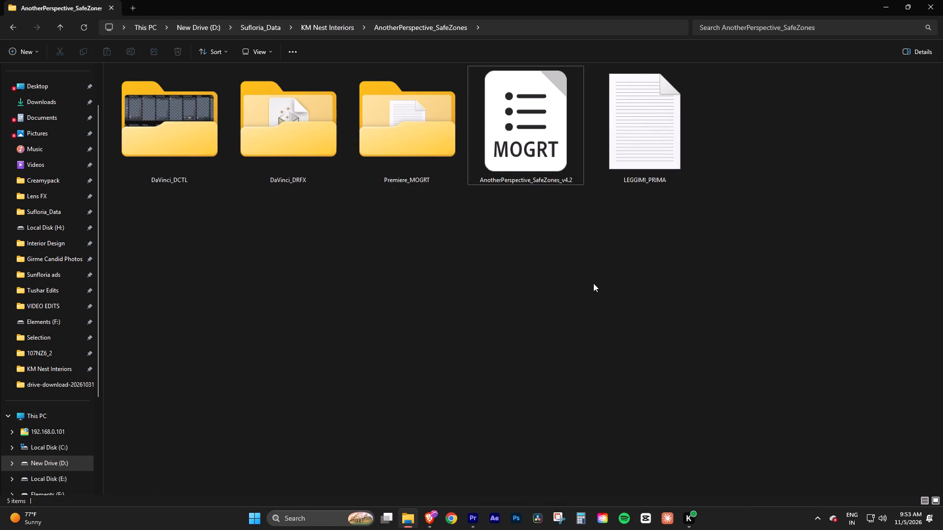
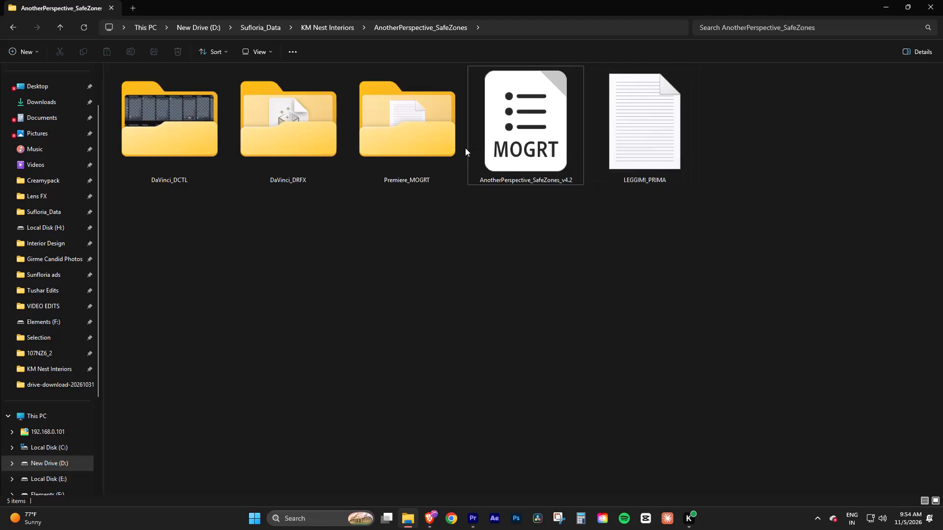
Read the installation and usage instructions in Premiere_MOGRT's INSTALLAZIONE file, opened just once with Notepad, then close it and return to the AnotherPerspective_SafeZones folder.
{"action": "double_click", "coordinate": [433, 149]}
{"action": "double_click", "coordinate": [190, 85]}
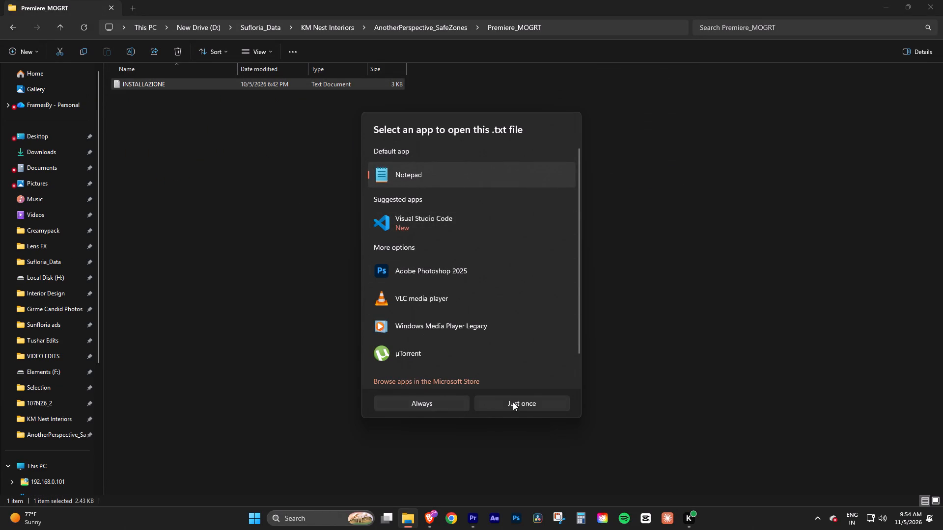
{"action": "left_click", "coordinate": [511, 402]}
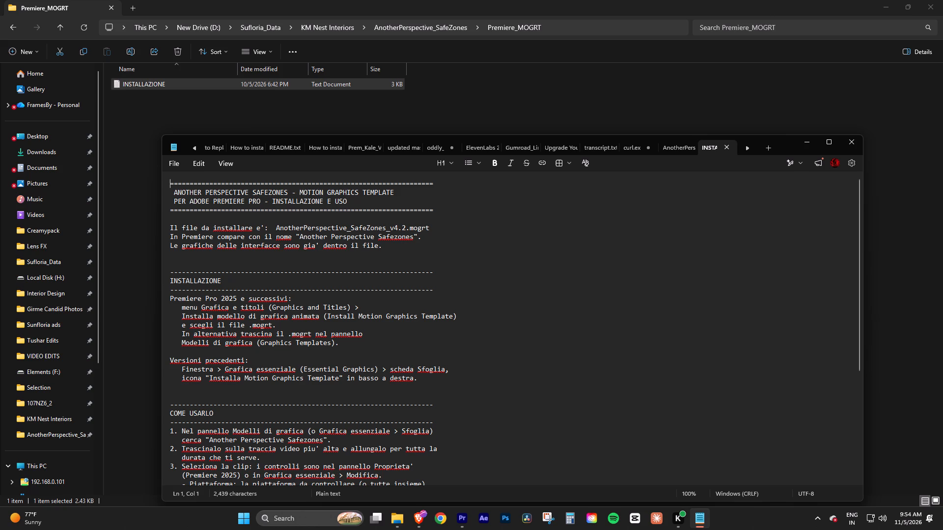
{"action": "scroll", "coordinate": [503, 336], "scroll_direction": "down", "scroll_amount": 3}
{"action": "scroll", "coordinate": [503, 336], "scroll_direction": "up", "scroll_amount": 6}
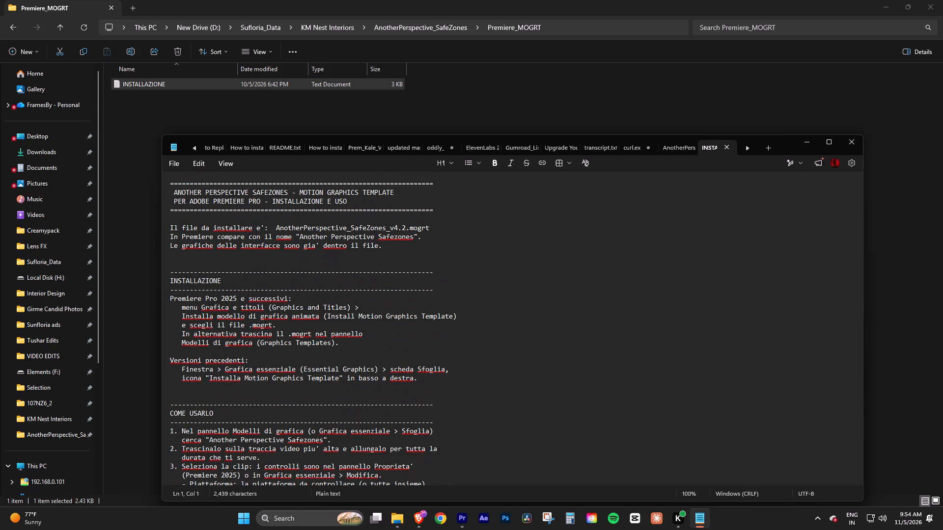
{"action": "scroll", "coordinate": [503, 336], "scroll_direction": "down", "scroll_amount": 15}
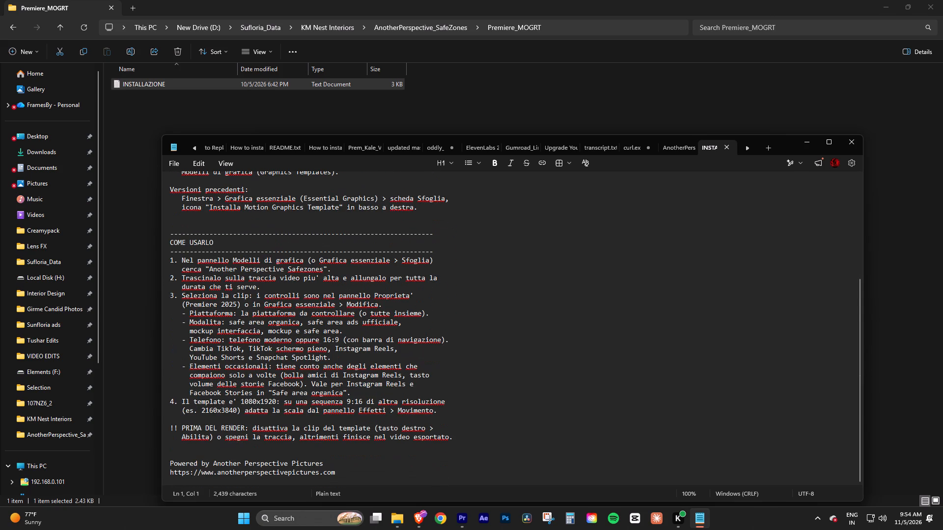
{"action": "scroll", "coordinate": [503, 336], "scroll_direction": "down", "scroll_amount": 1}
{"action": "scroll", "coordinate": [503, 336], "scroll_direction": "up", "scroll_amount": 7}
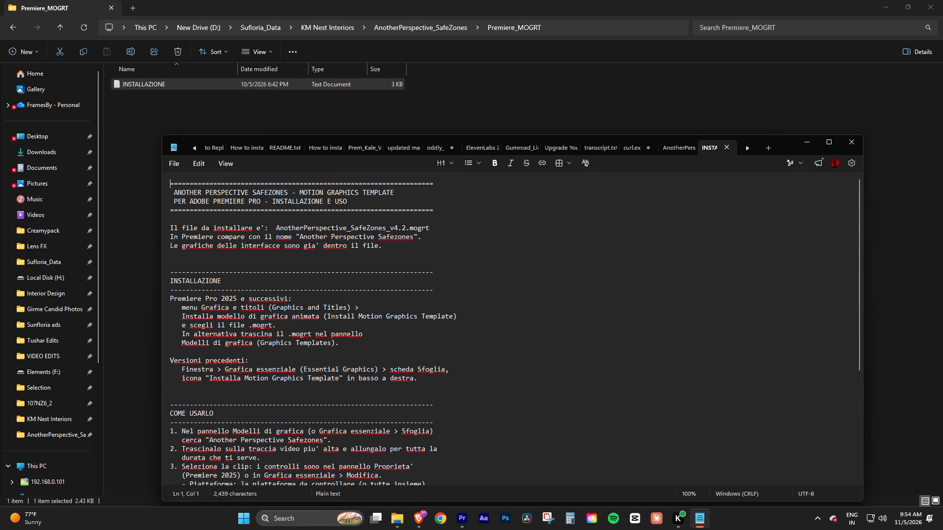
{"action": "left_click", "coordinate": [845, 140]}
{"action": "left_click", "coordinate": [530, 189]}
{"action": "left_click", "coordinate": [522, 192]}
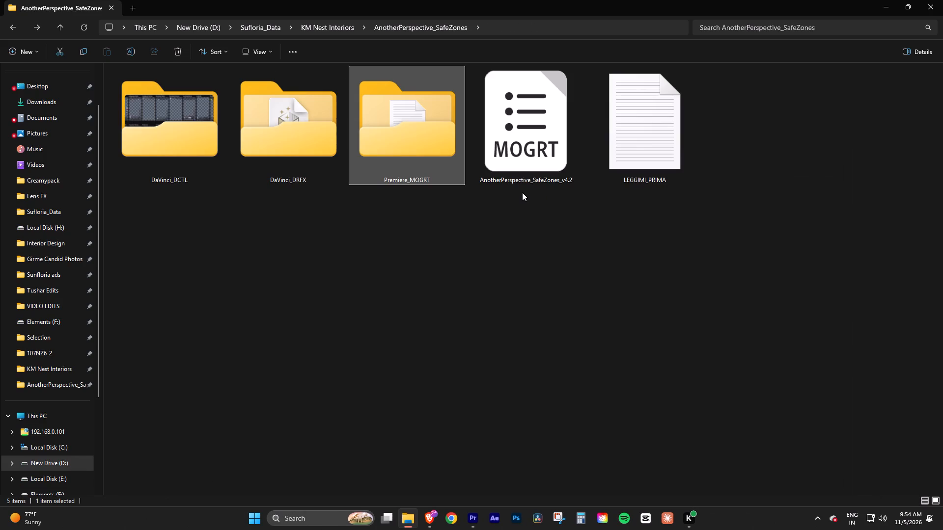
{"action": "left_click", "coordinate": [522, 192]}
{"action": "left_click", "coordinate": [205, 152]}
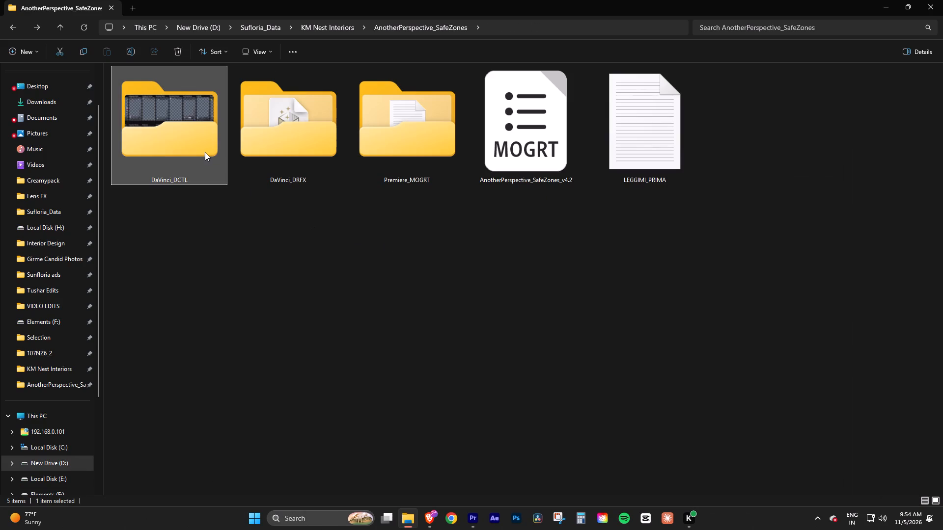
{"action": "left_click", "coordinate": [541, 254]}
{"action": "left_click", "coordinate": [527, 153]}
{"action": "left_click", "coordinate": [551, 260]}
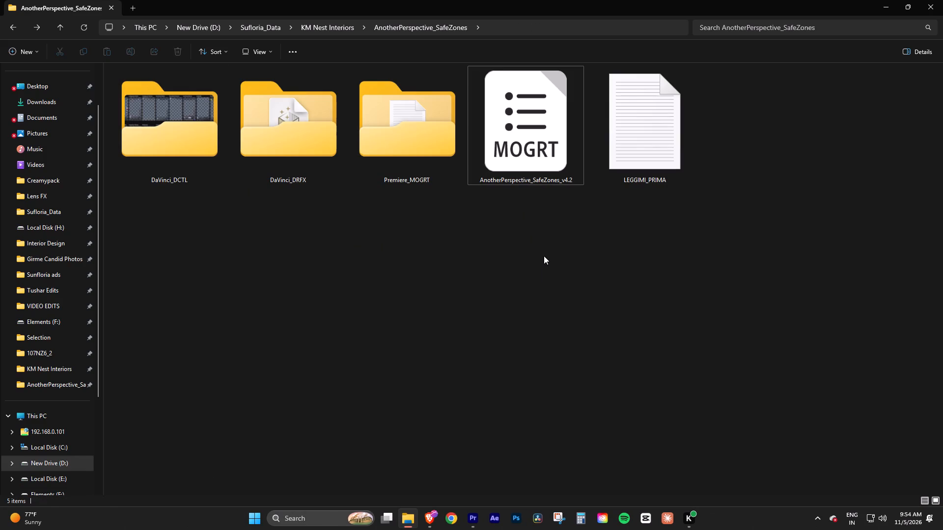
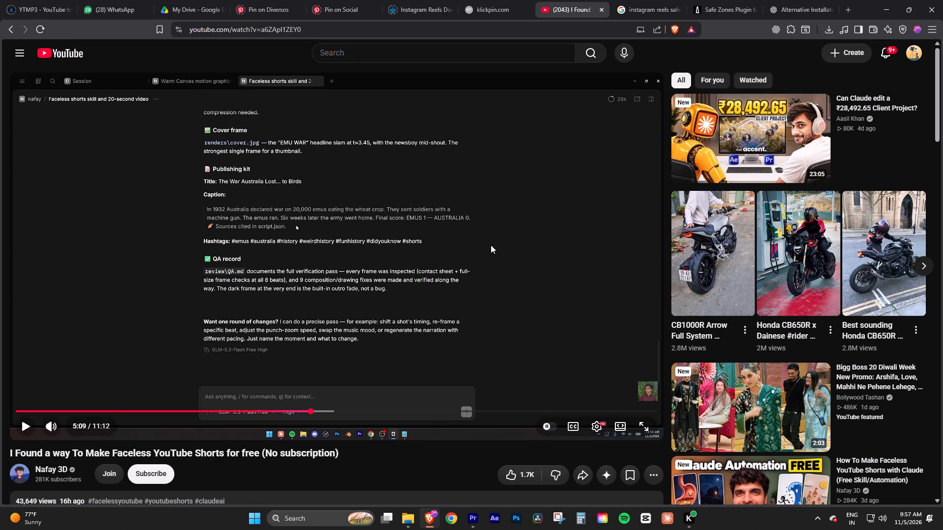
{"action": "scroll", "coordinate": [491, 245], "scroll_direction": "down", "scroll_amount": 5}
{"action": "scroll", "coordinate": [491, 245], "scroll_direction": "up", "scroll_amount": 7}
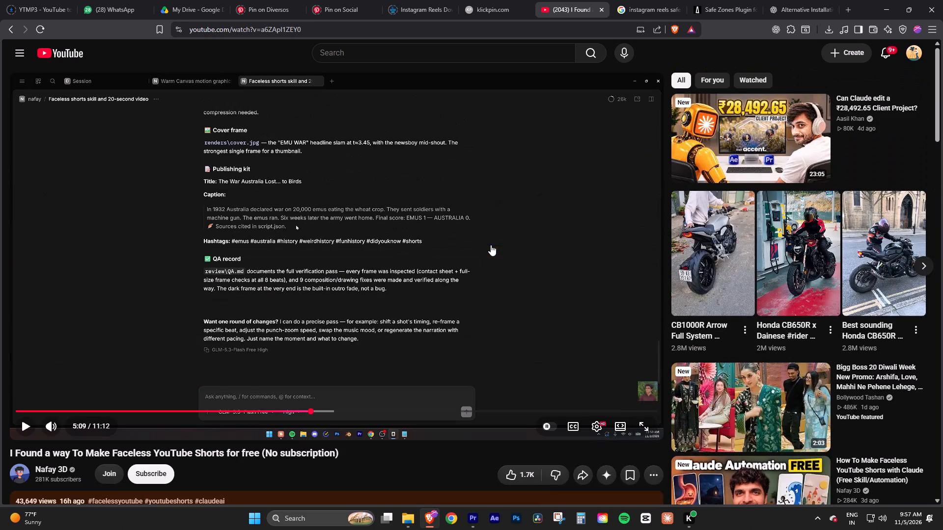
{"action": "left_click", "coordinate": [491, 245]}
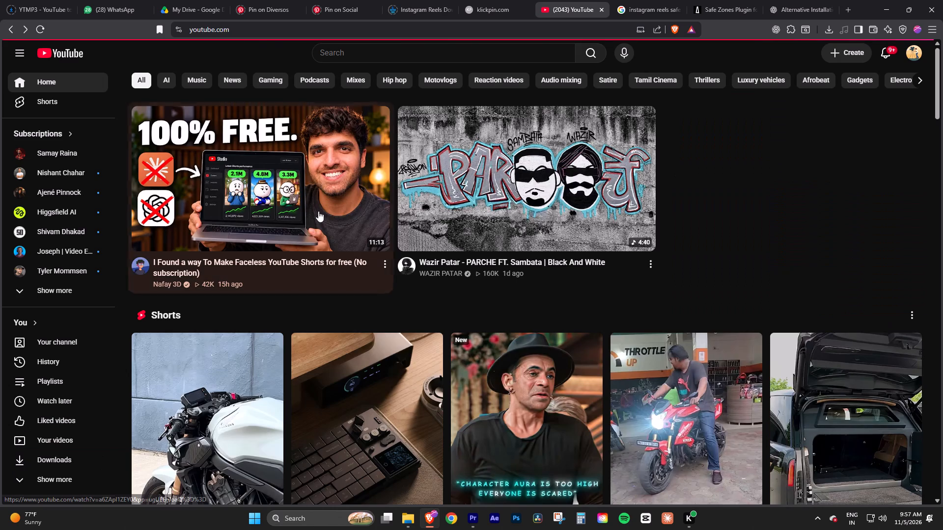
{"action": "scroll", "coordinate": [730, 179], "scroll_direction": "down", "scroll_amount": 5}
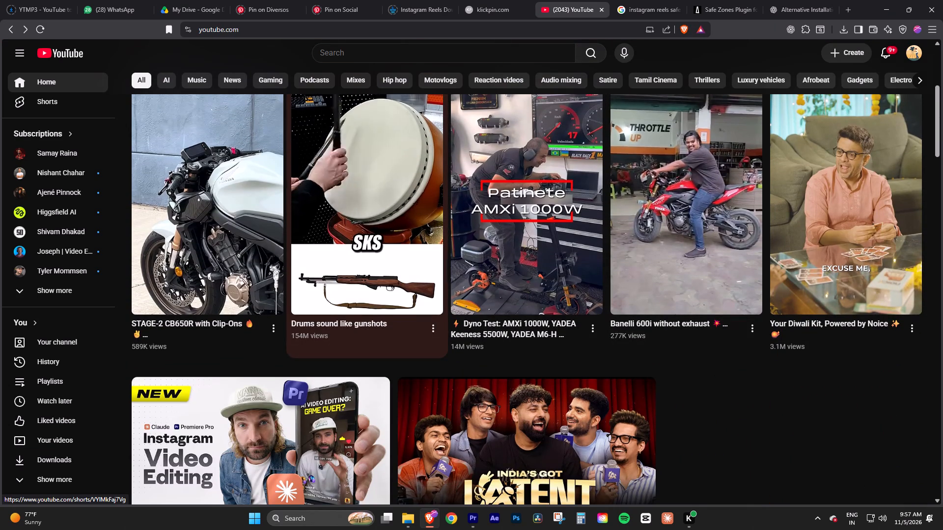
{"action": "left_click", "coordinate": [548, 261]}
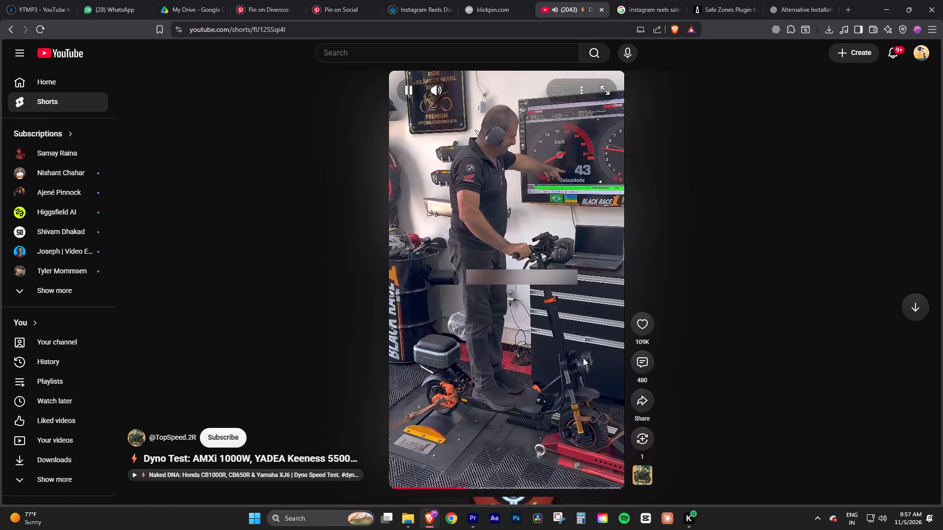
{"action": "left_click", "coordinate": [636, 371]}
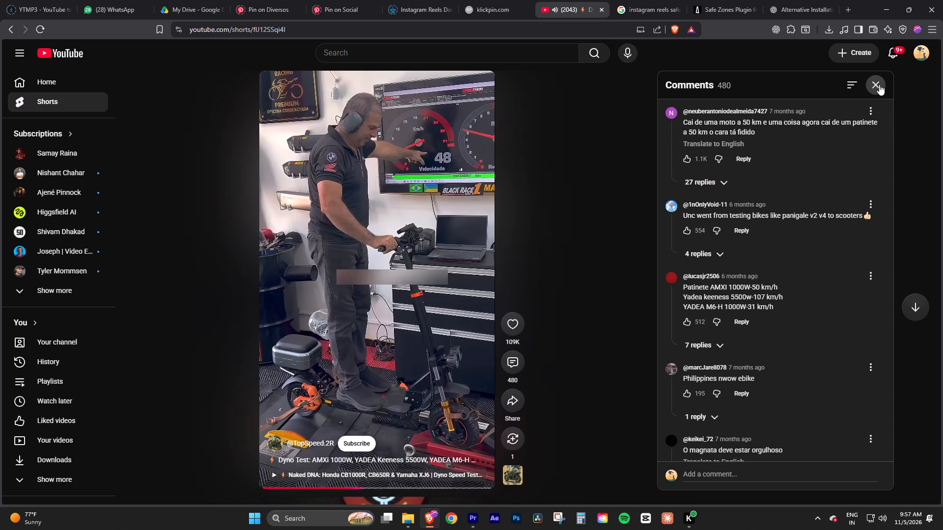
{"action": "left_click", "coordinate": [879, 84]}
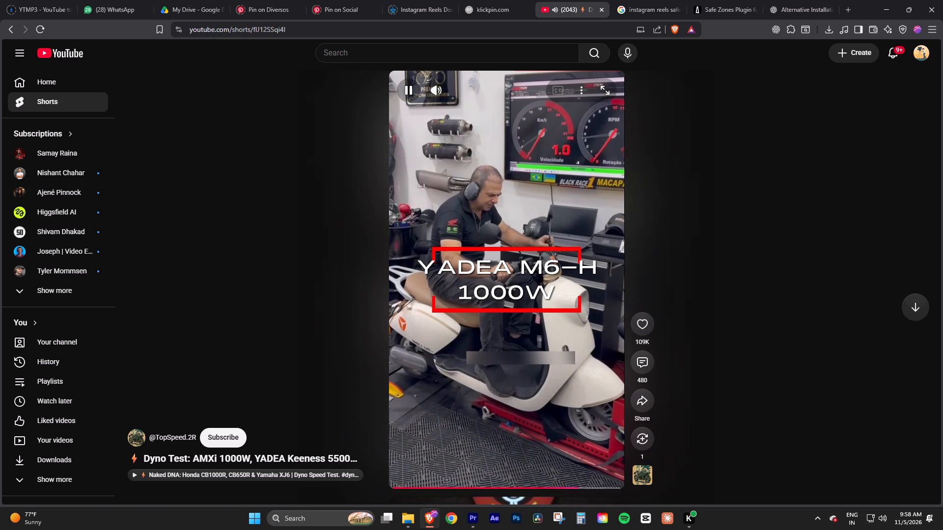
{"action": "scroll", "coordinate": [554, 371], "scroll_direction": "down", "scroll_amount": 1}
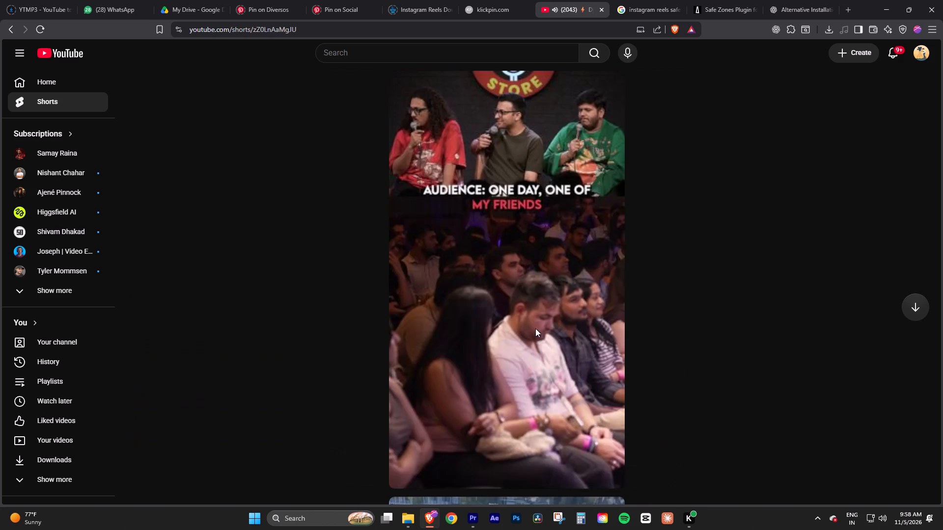
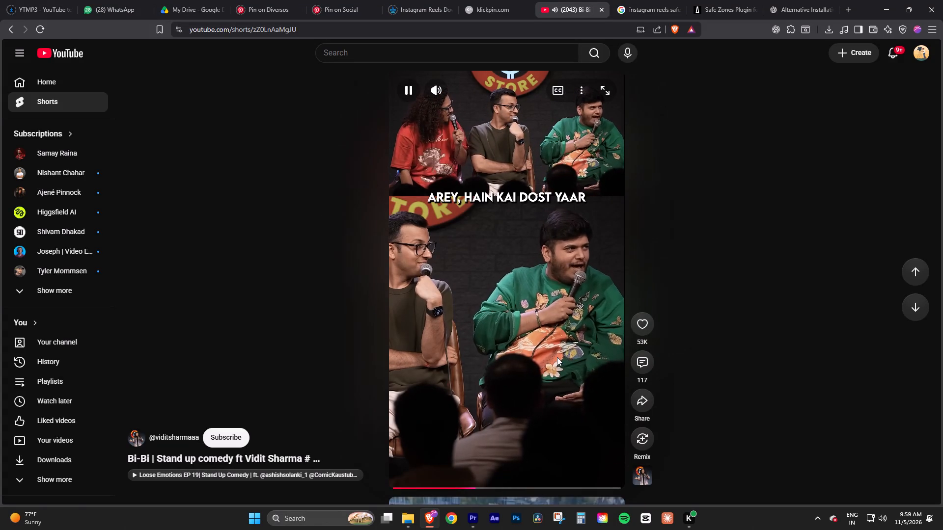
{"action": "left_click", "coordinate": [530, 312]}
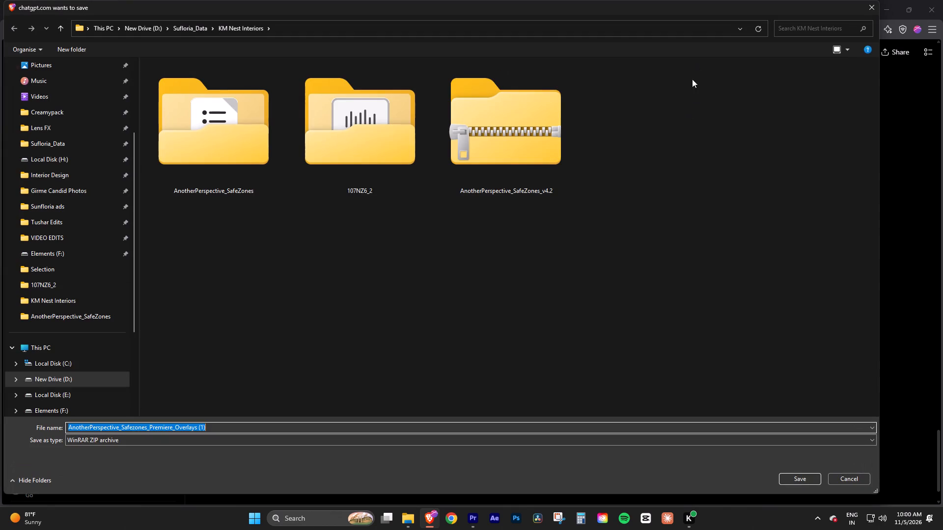
{"action": "left_click", "coordinate": [856, 479]}
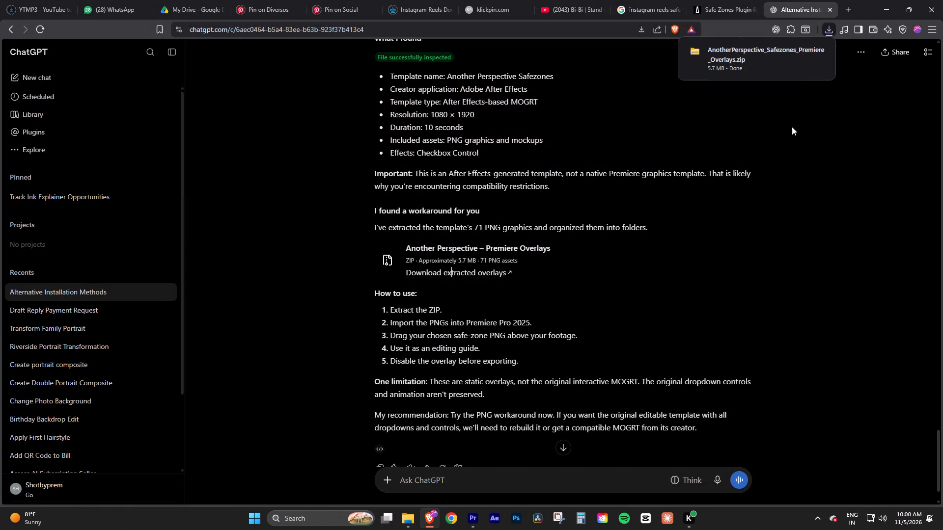
Show the downloaded AnotherPerspective_Safezones_Premiere_Overlays archive in its folder and extract it with WinRAR into a folder of the same name.
{"action": "left_click", "coordinate": [785, 51]}
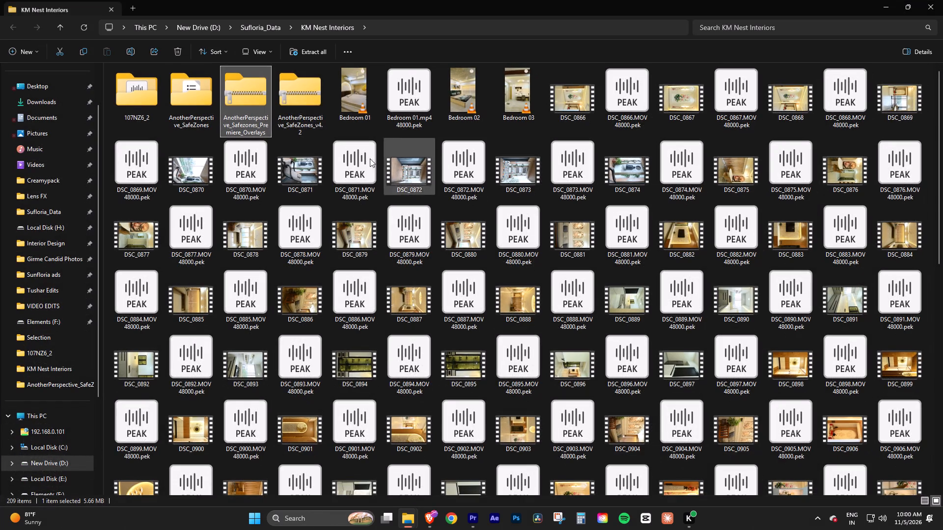
{"action": "right_click", "coordinate": [254, 99]}
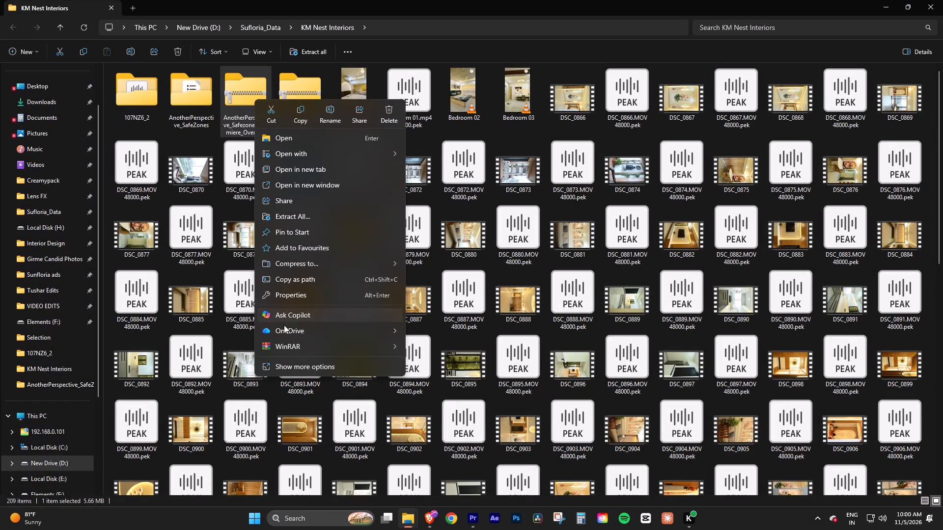
{"action": "left_click", "coordinate": [287, 345]}
{"action": "left_click", "coordinate": [474, 378]}
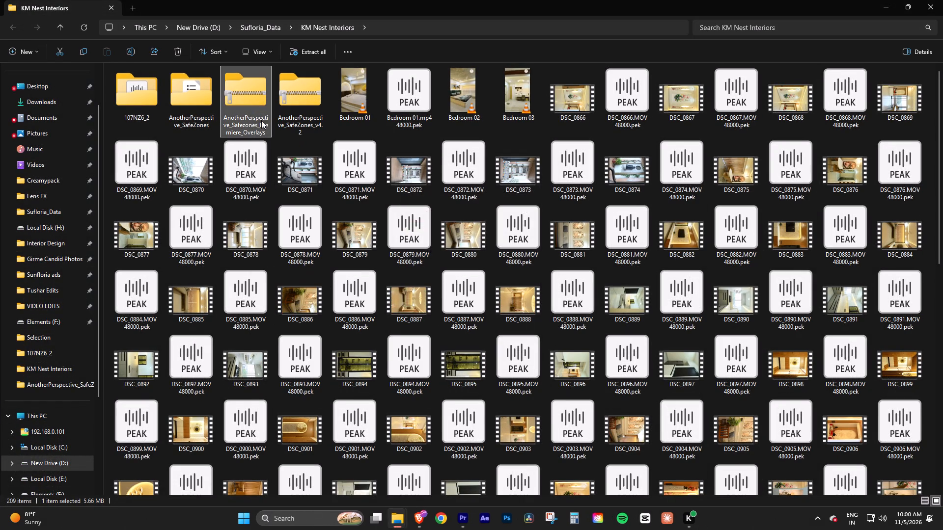
Open the extracted overlays folder and examine the enlarged thumbnails in Interface_Mockups and Mockups_With_Safe_Areas.
{"action": "double_click", "coordinate": [251, 96]}
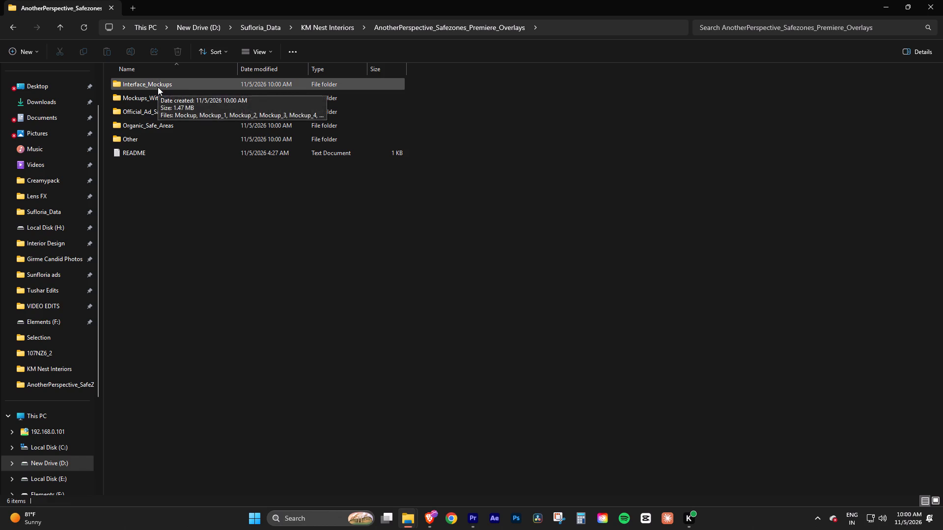
{"action": "double_click", "coordinate": [158, 87]}
{"action": "scroll", "coordinate": [407, 251], "scroll_direction": "up", "scroll_amount": 5, "text": "ctrl"}
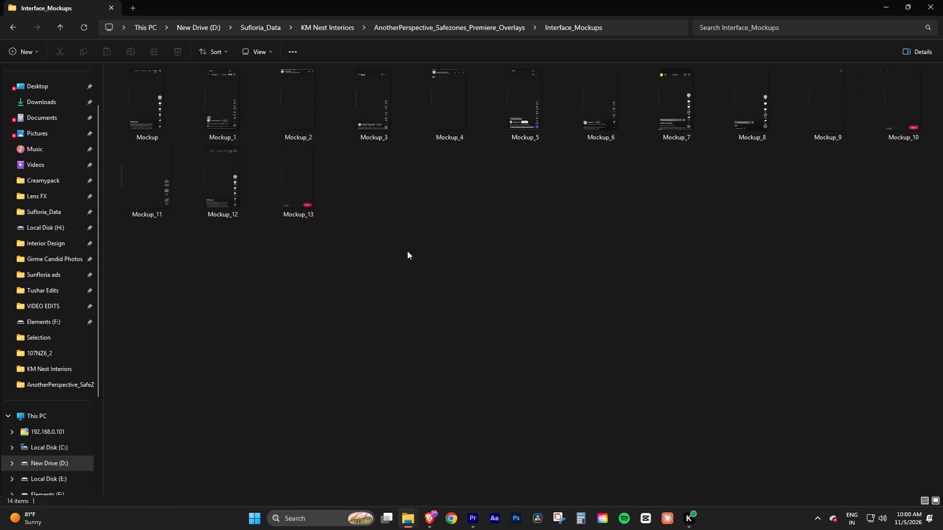
{"action": "scroll", "coordinate": [407, 251], "scroll_direction": "up", "scroll_amount": 13, "text": "ctrl"}
{"action": "scroll", "coordinate": [407, 251], "scroll_direction": "up", "scroll_amount": 9, "text": "ctrl"}
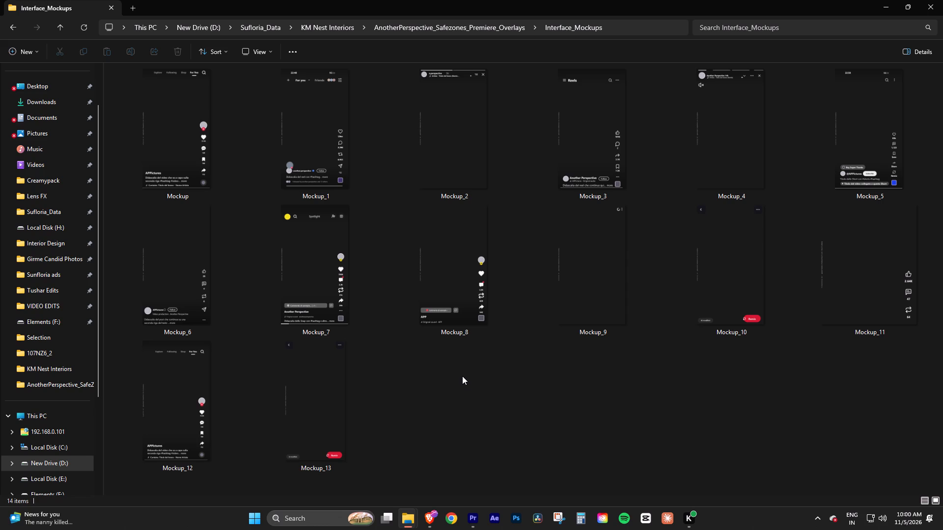
{"action": "left_click", "coordinate": [462, 376]}
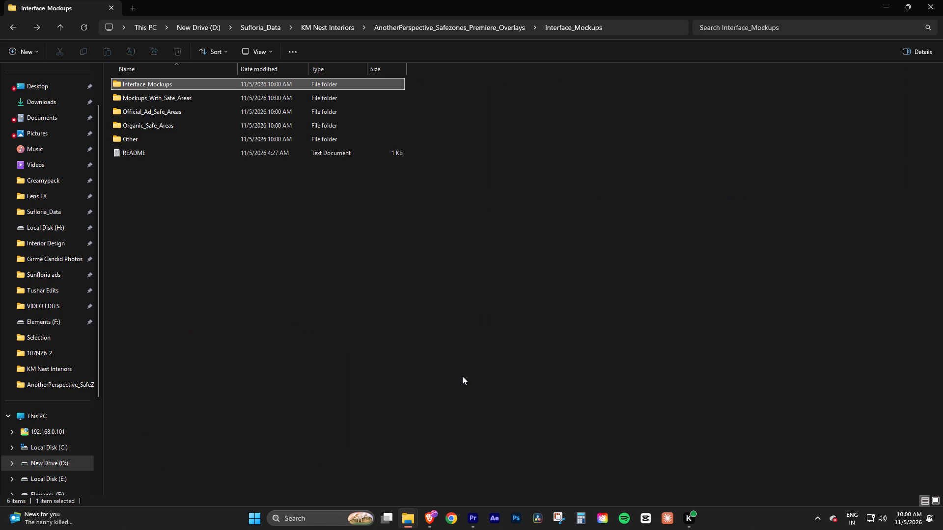
{"action": "double_click", "coordinate": [222, 102]}
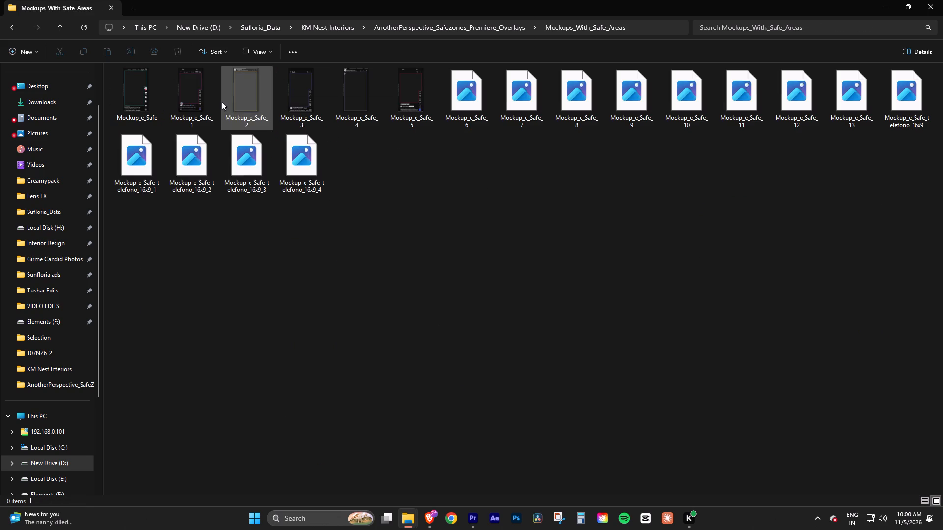
{"action": "scroll", "coordinate": [395, 267], "scroll_direction": "up", "scroll_amount": 6, "text": "ctrl"}
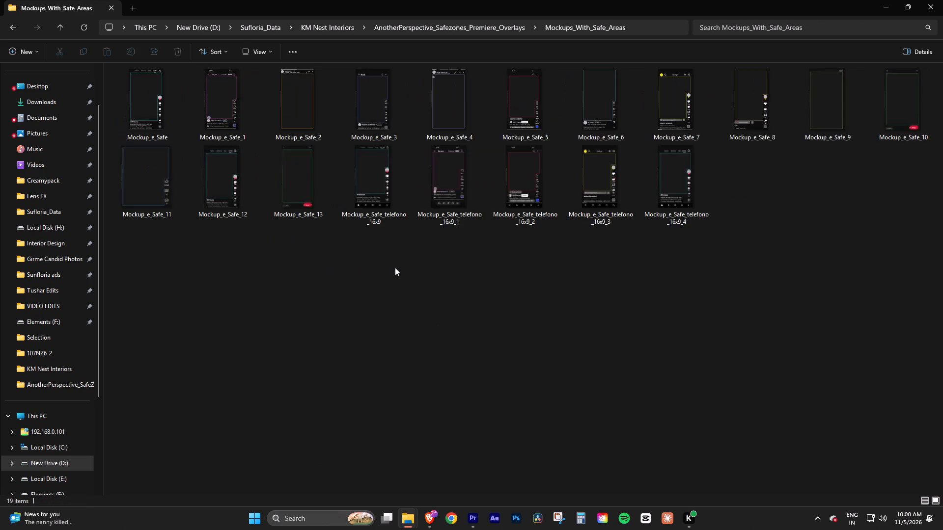
{"action": "scroll", "coordinate": [395, 267], "scroll_direction": "up", "scroll_amount": 14, "text": "ctrl"}
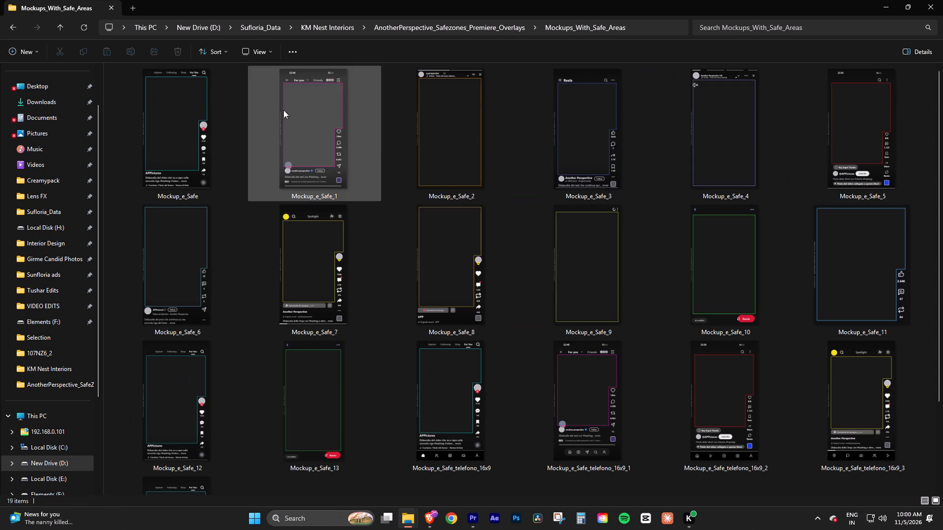
Browse the Official_Ad_Safe_Areas, Organic_Safe_Areas and Other folders to compare their safe zone overlays.
{"action": "left_click", "coordinate": [342, 163]}
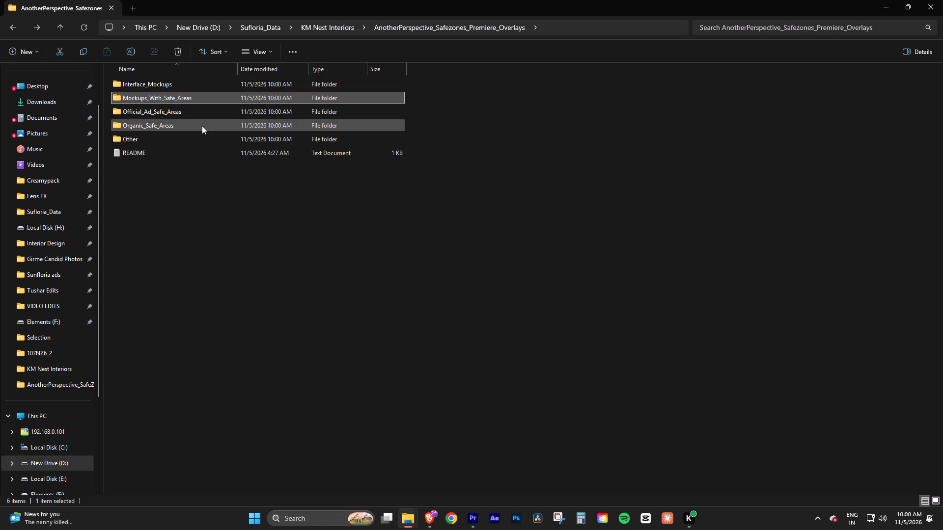
{"action": "double_click", "coordinate": [202, 116]}
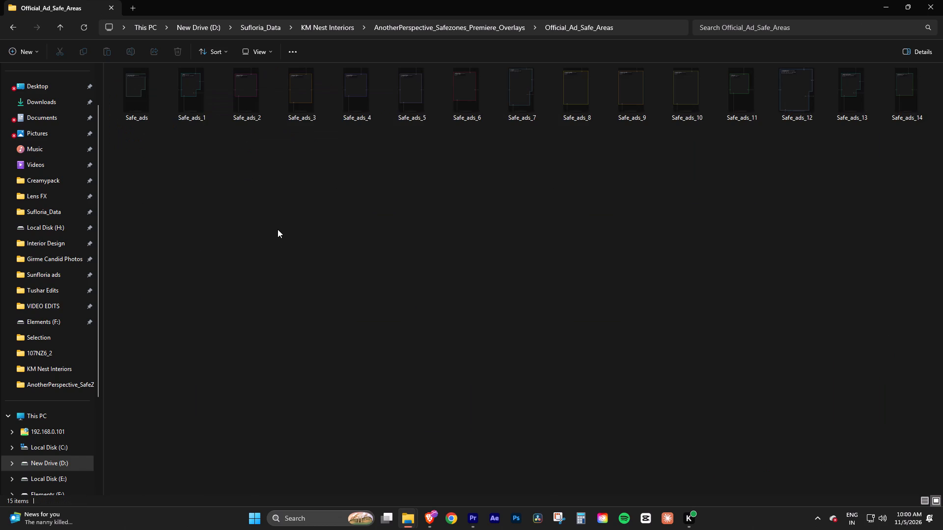
{"action": "left_click", "coordinate": [277, 229]}
{"action": "double_click", "coordinate": [222, 125]}
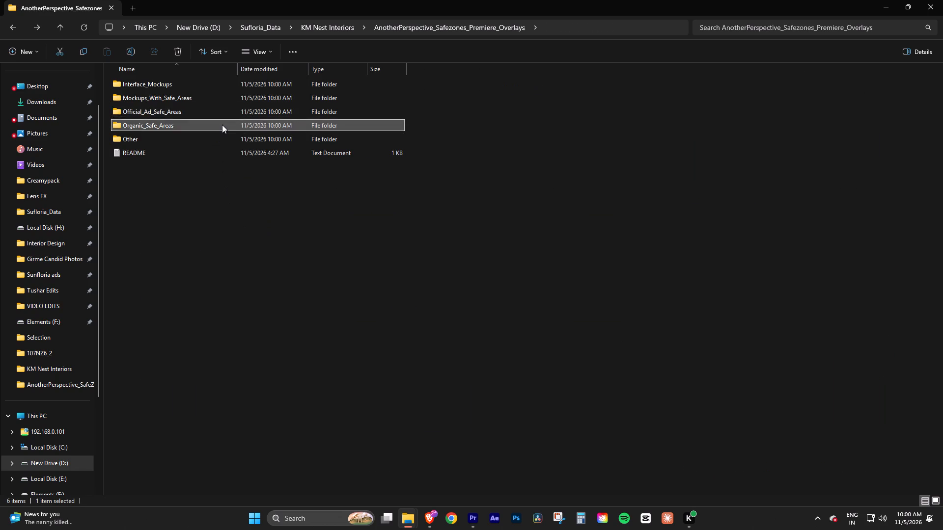
{"action": "scroll", "coordinate": [262, 246], "scroll_direction": "up", "scroll_amount": 17, "text": "ctrl"}
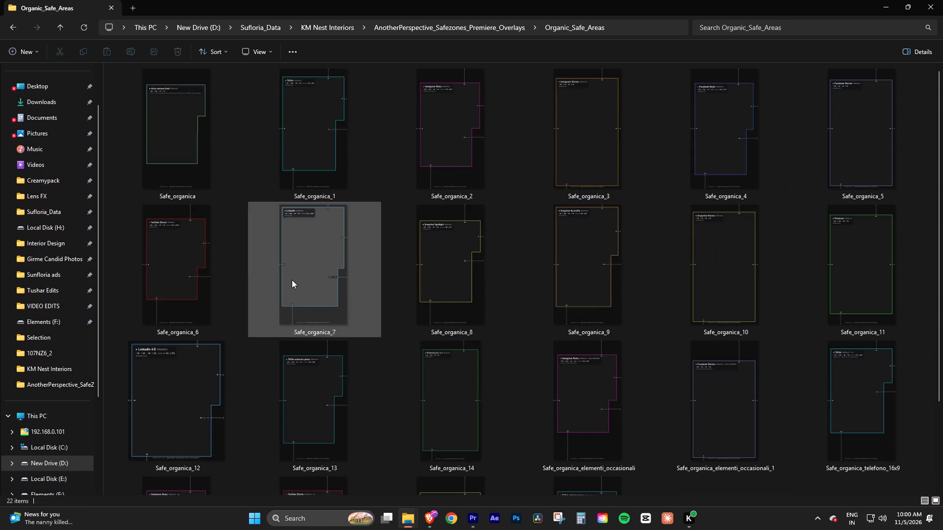
{"action": "left_click", "coordinate": [292, 279]}
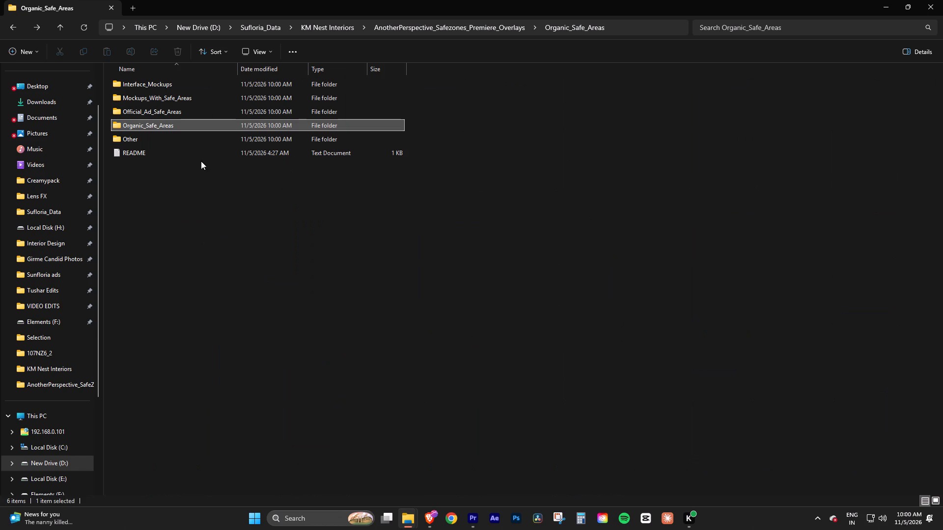
{"action": "double_click", "coordinate": [195, 135]}
{"action": "scroll", "coordinate": [265, 228], "scroll_direction": "up", "scroll_amount": 16, "text": "ctrl"}
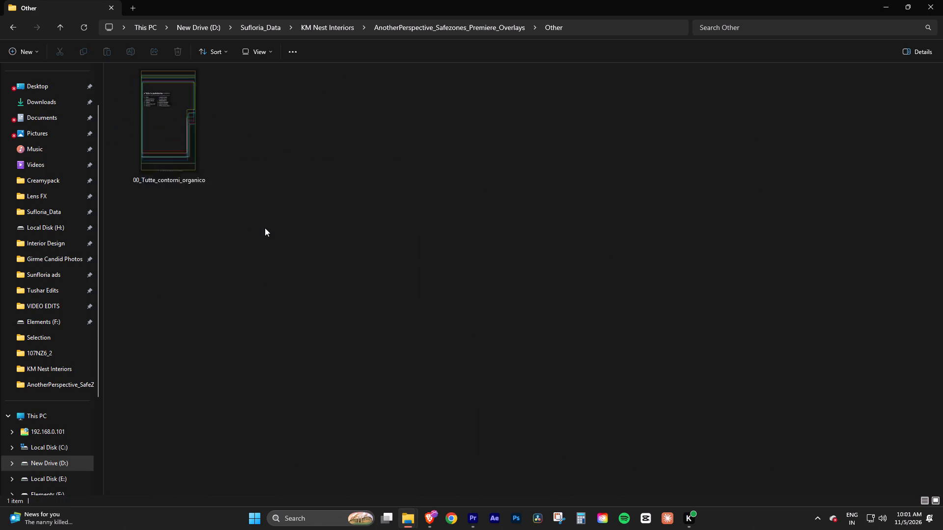
{"action": "scroll", "coordinate": [265, 228], "scroll_direction": "up", "scroll_amount": 2, "text": "ctrl"}
{"action": "double_click", "coordinate": [265, 228]}
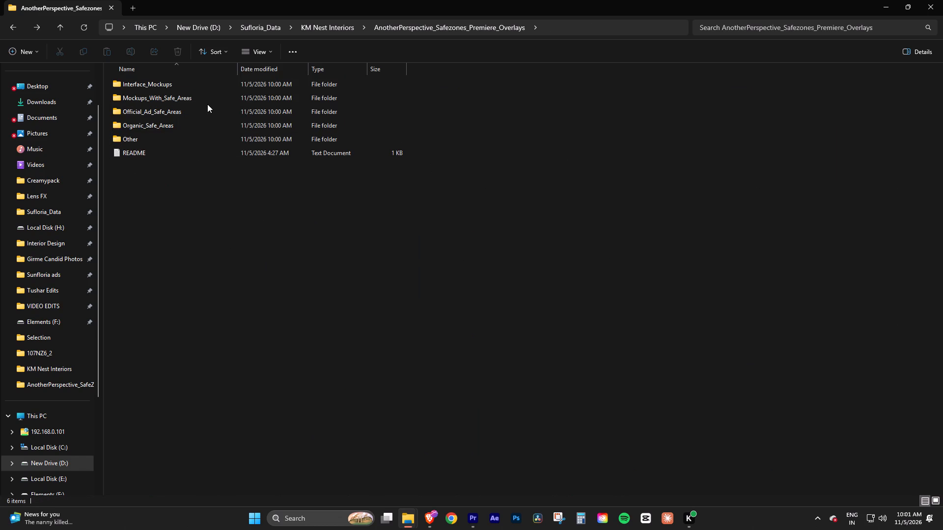
{"action": "left_click", "coordinate": [207, 104]}
{"action": "double_click", "coordinate": [207, 100]}
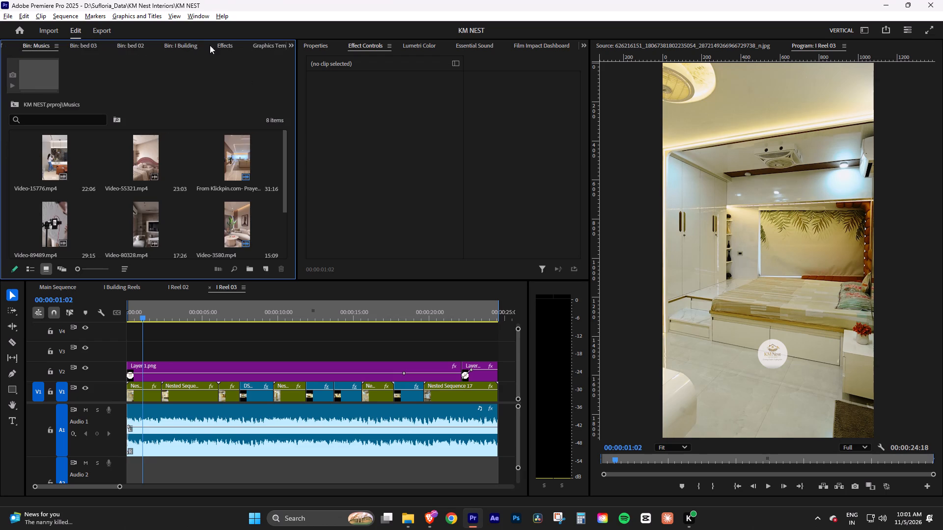
Switch to Premiere Pro's KM NEST project bin and maximize it to show all its items.
{"action": "left_click", "coordinate": [287, 46]}
{"action": "left_click", "coordinate": [301, 58]}
{"action": "left_click", "coordinate": [197, 105]}
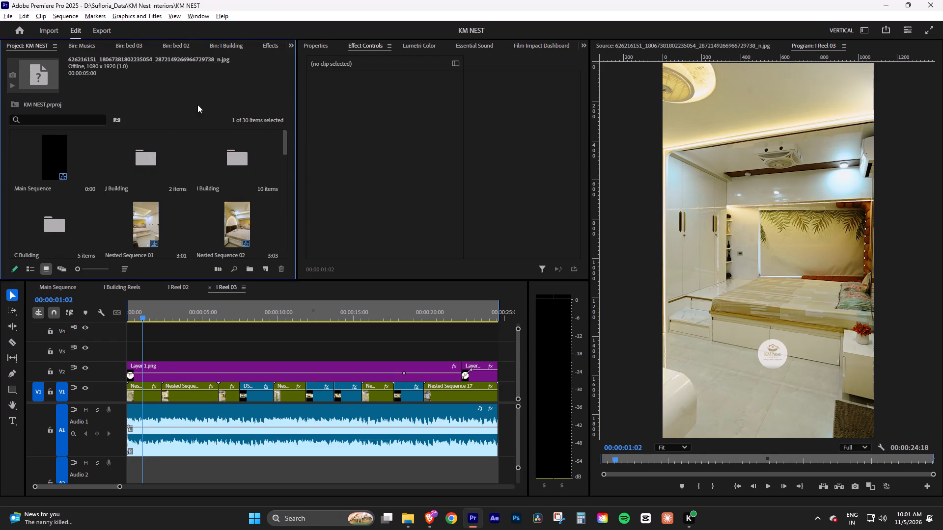
{"action": "key", "text": "grave"}
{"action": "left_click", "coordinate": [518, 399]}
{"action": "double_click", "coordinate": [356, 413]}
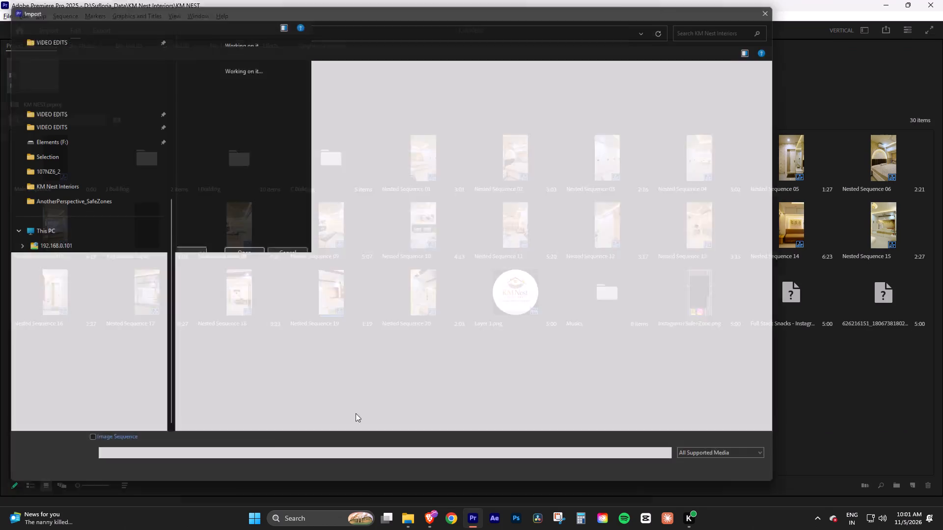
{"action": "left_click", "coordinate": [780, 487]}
Delete Instagram+Safe+Zone.png and the two offline images after it from the KM NEST project bin.
{"action": "left_click", "coordinate": [704, 286]}
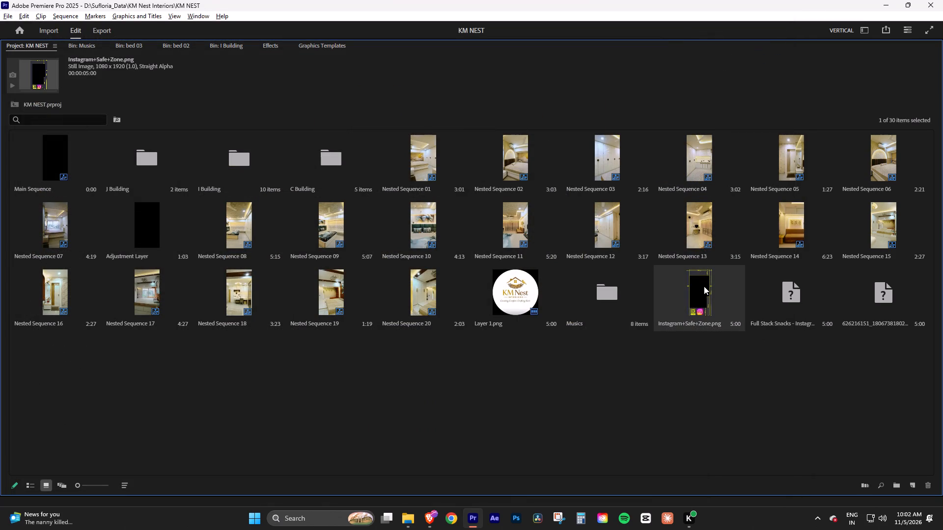
{"action": "key", "text": "shift+Delete"}
{"action": "left_click", "coordinate": [701, 281]}
{"action": "key", "text": "Delete"}
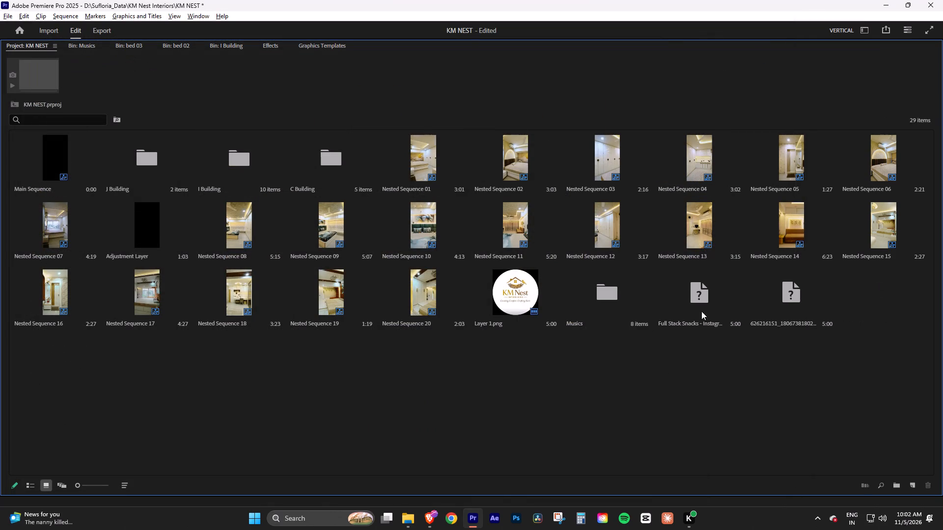
{"action": "left_click", "coordinate": [610, 399]}
{"action": "left_click_drag", "start_coordinate": [681, 340], "coordinate": [825, 300]}
{"action": "key", "text": "Delete"}
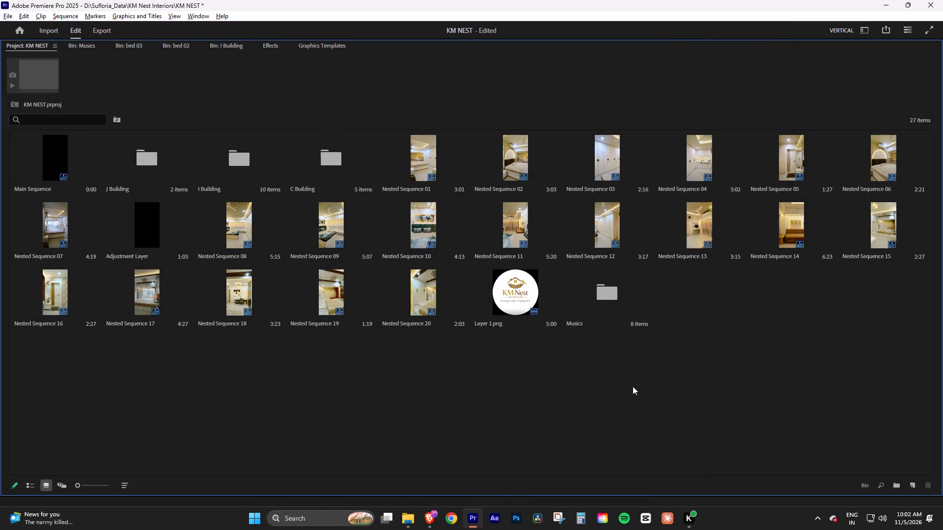
Start a media import and delete the Instagram+Safe+Zone image file from the KM Nest Interiors folder on disk.
{"action": "left_click", "coordinate": [529, 368]}
{"action": "double_click", "coordinate": [391, 386]}
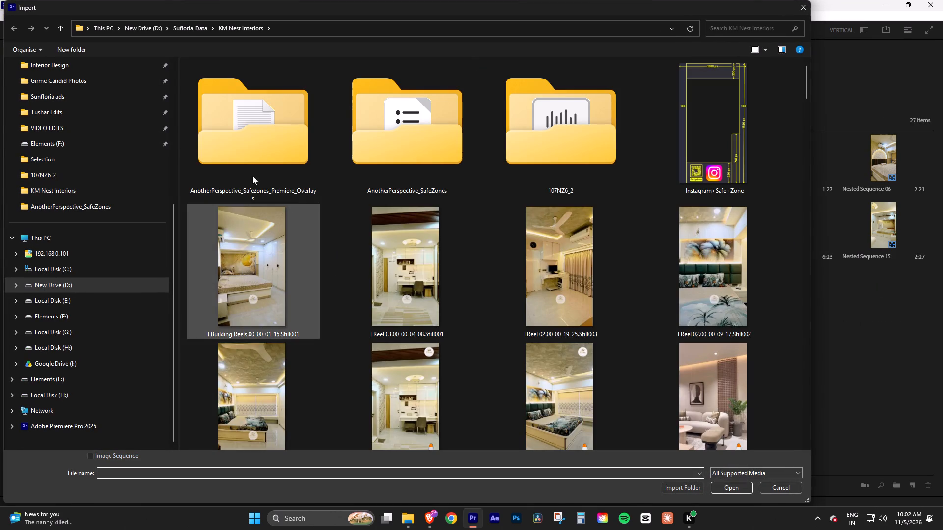
{"action": "double_click", "coordinate": [233, 119]}
{"action": "left_click", "coordinate": [233, 119]}
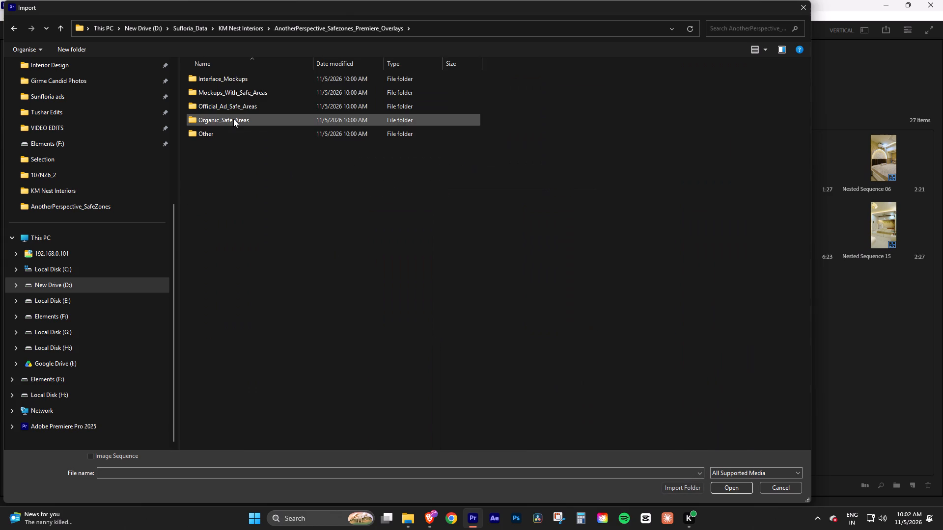
{"action": "left_click", "coordinate": [713, 132]}
{"action": "key", "text": "Delete"}
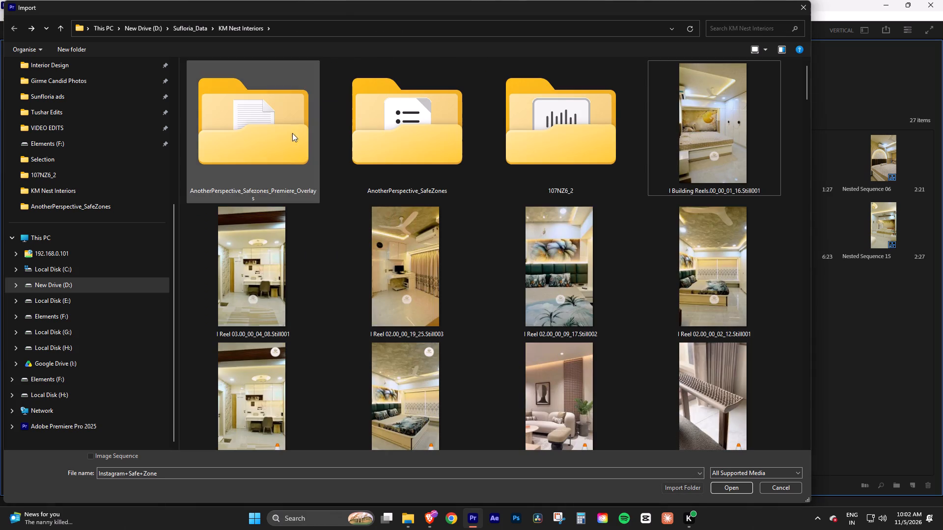
Import the Mockup_e_Safe_1 overlay from the Mockups_With_Safe_Areas folder of AnotherPerspective_Safezones_Premiere_Overlays into the project.
{"action": "double_click", "coordinate": [250, 119]}
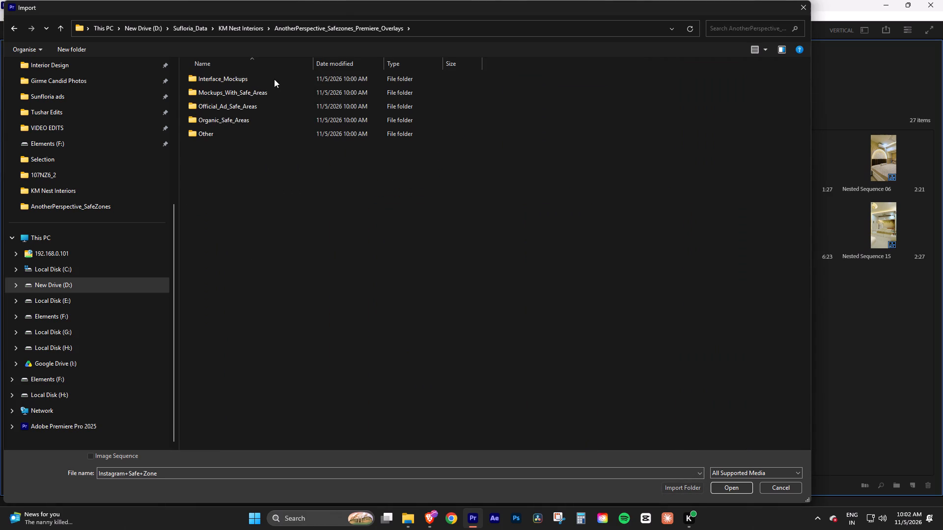
{"action": "double_click", "coordinate": [265, 93]}
{"action": "scroll", "coordinate": [378, 212], "scroll_direction": "up", "scroll_amount": 14, "text": "ctrl"}
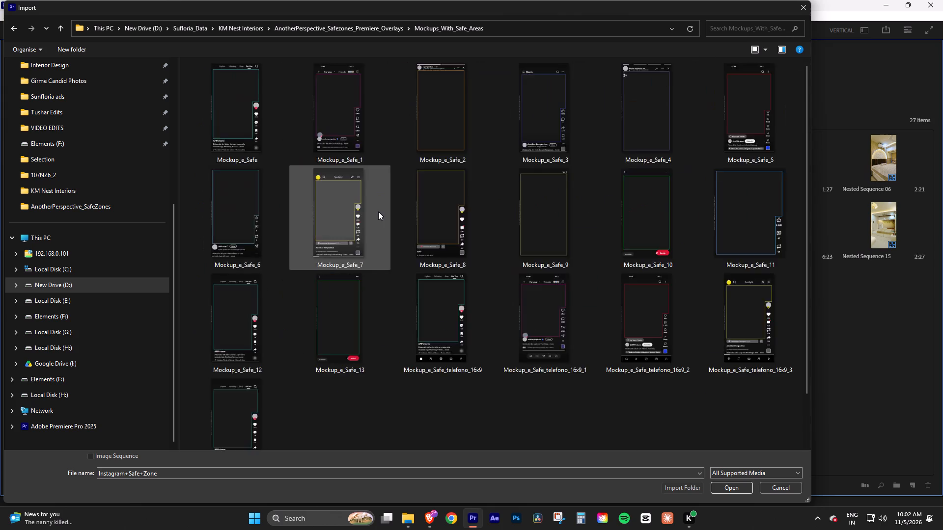
{"action": "scroll", "coordinate": [378, 212], "scroll_direction": "up", "scroll_amount": 2, "text": "ctrl"}
{"action": "left_click", "coordinate": [404, 138]}
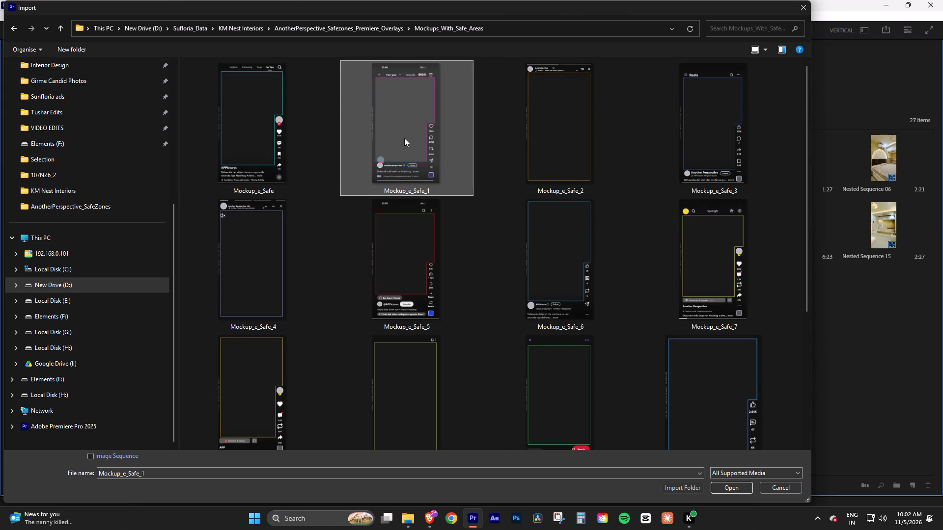
{"action": "key", "text": "Return"}
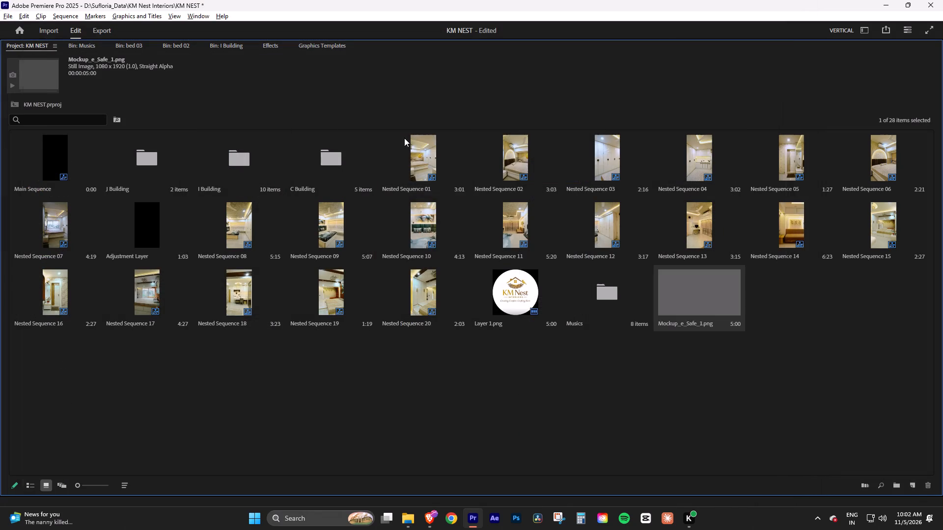
Place Mockup_e_Safe_1.png on track V3 at the start of the I Reel 03 sequence and view the frame at 00:00:01:00.
{"action": "left_click", "coordinate": [683, 371]}
{"action": "double_click", "coordinate": [701, 288]}
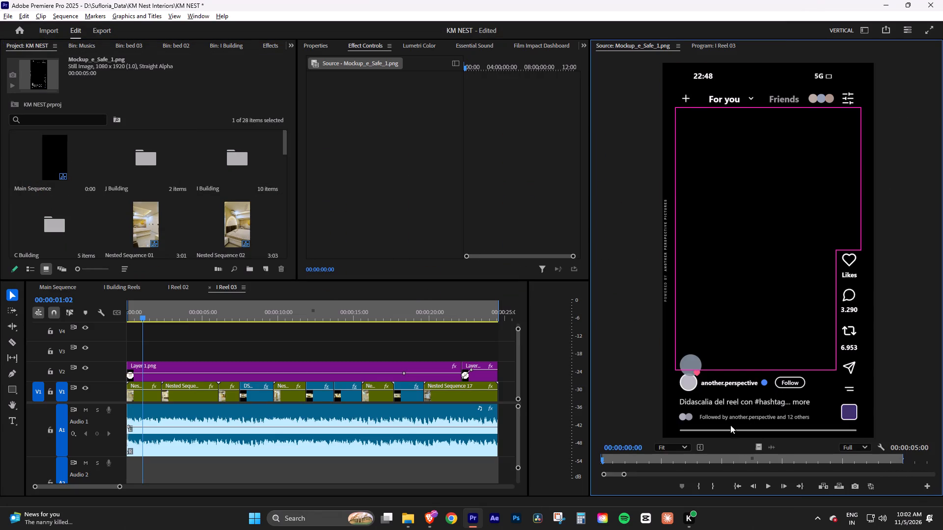
{"action": "left_click_drag", "start_coordinate": [764, 450], "coordinate": [751, 432]}
{"action": "left_click_drag", "start_coordinate": [761, 450], "coordinate": [153, 351]}
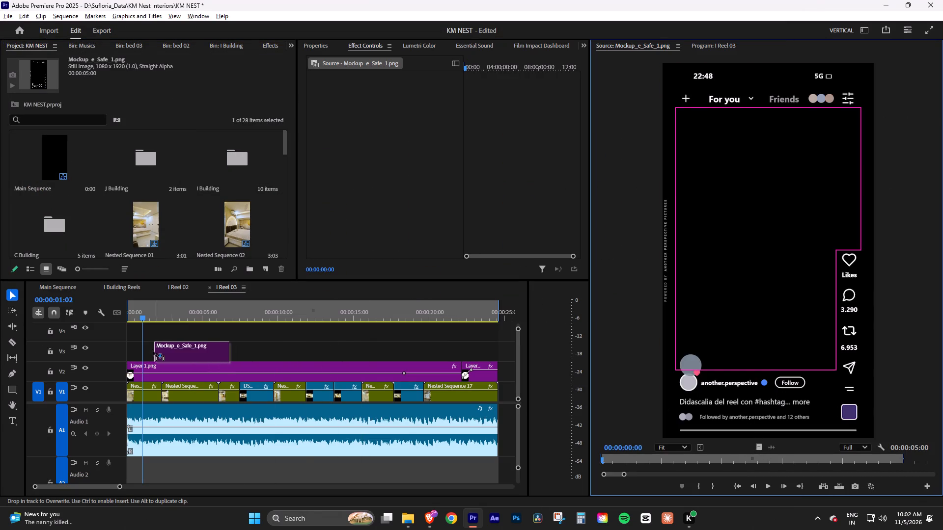
{"action": "left_click_drag", "start_coordinate": [153, 351], "coordinate": [121, 357]}
{"action": "left_click", "coordinate": [153, 357]}
{"action": "left_click_drag", "start_coordinate": [149, 311], "coordinate": [144, 315]}
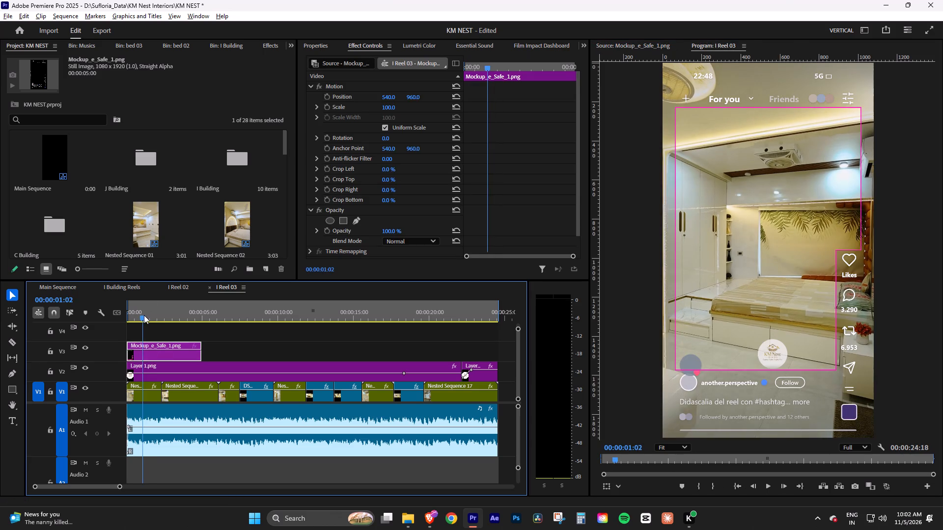
{"action": "left_click_drag", "start_coordinate": [144, 315], "coordinate": [143, 316]}
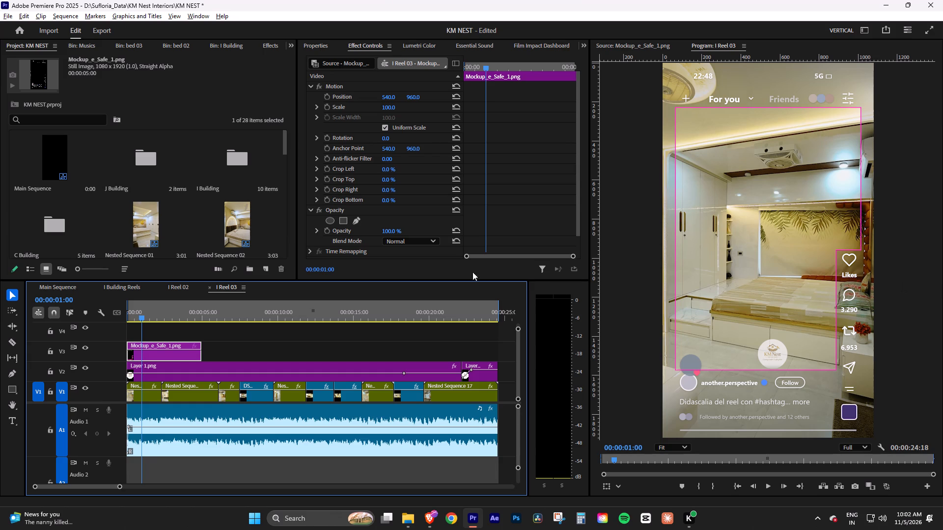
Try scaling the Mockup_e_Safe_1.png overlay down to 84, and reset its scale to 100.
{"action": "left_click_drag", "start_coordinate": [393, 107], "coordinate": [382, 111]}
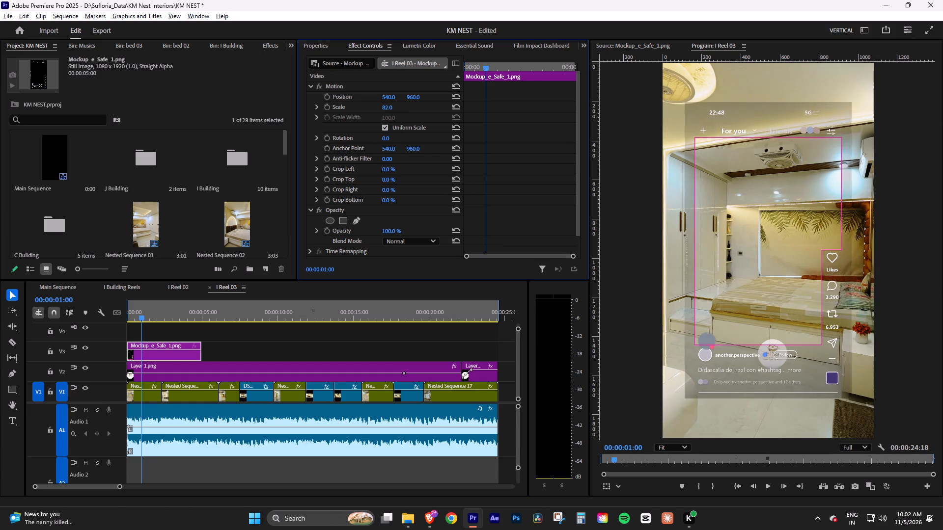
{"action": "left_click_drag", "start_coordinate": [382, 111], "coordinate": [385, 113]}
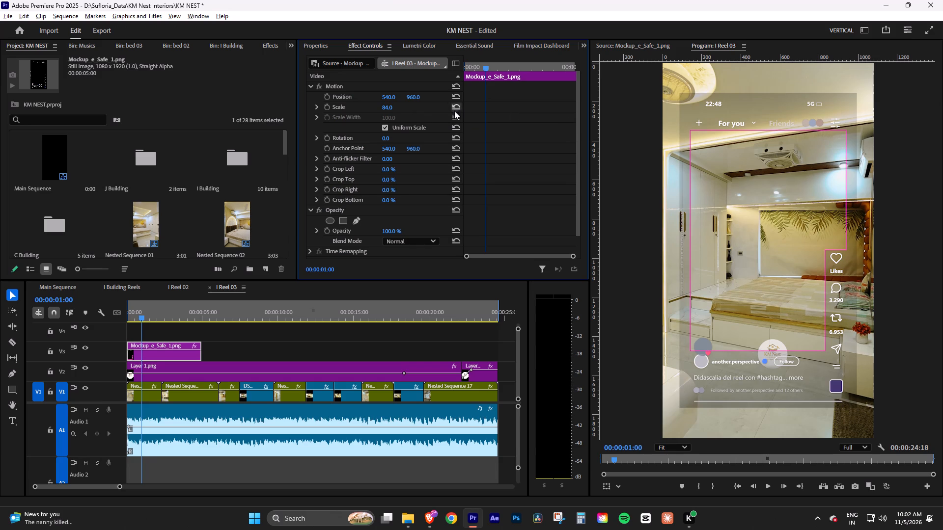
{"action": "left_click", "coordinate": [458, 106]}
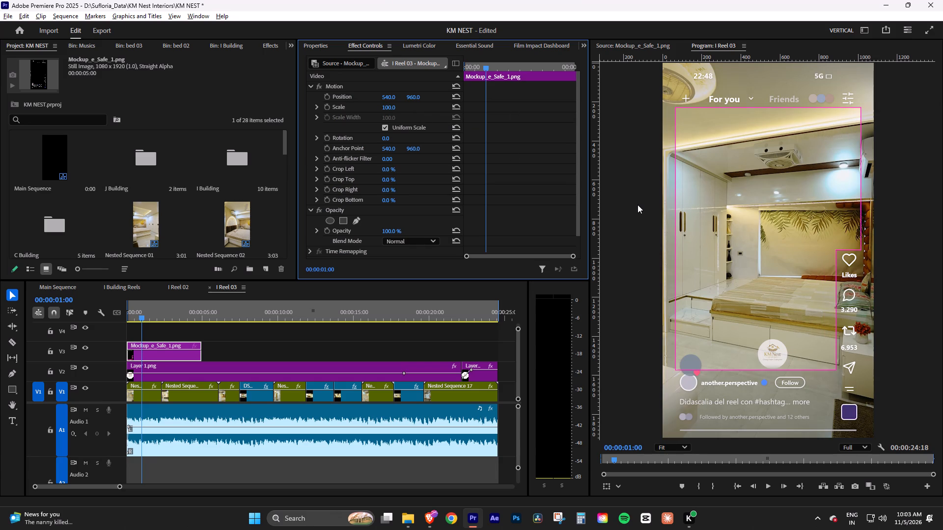
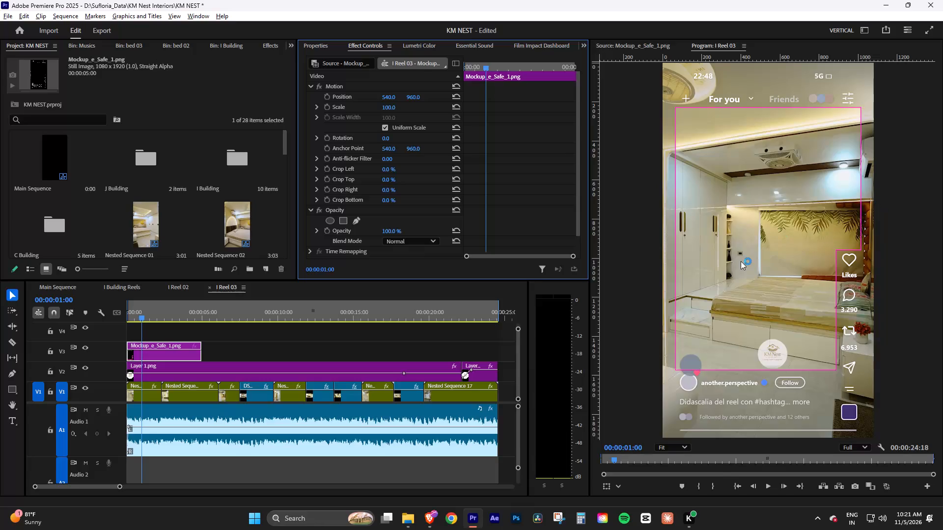
Switch to Brave, examine the Safe Zones page's Premiere Pro instructions and feature list, and return to Premiere Pro.
{"action": "key", "text": "alt+Tab"}
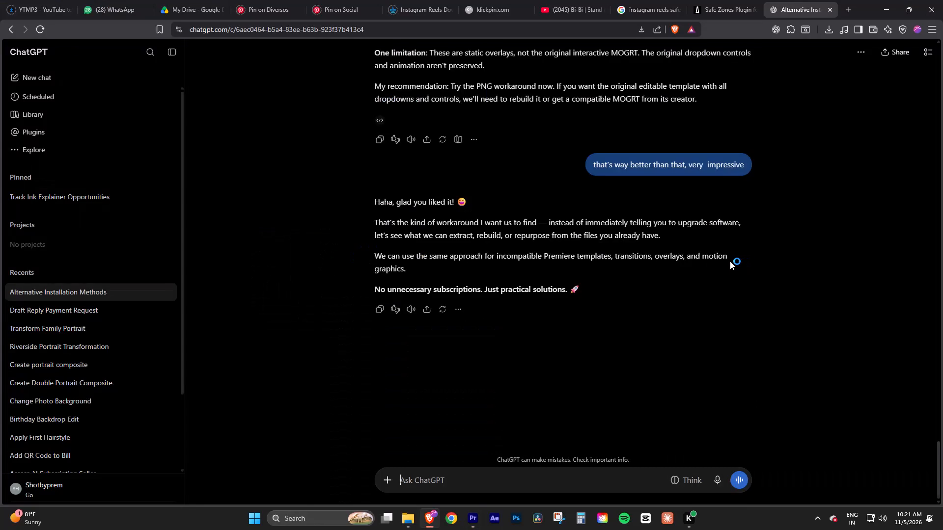
{"action": "left_click", "coordinate": [722, 0]}
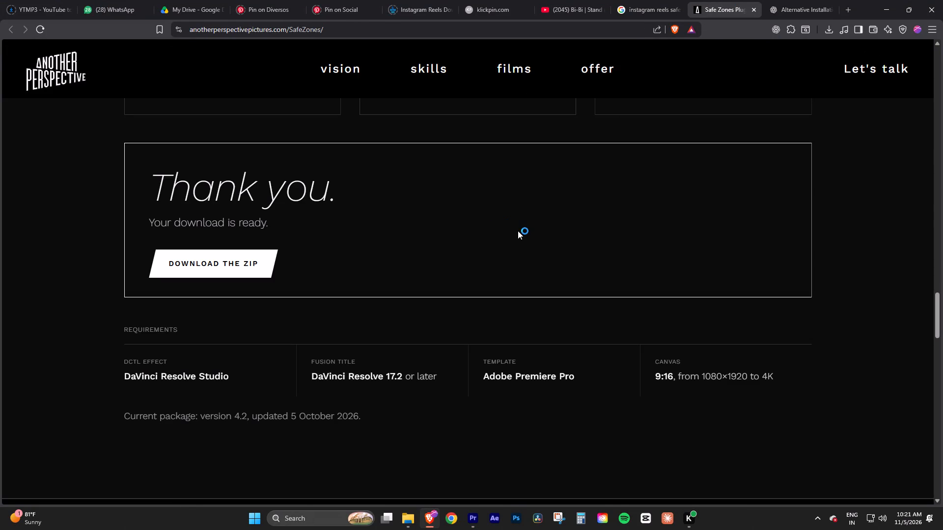
{"action": "scroll", "coordinate": [512, 224], "scroll_direction": "down", "scroll_amount": 9}
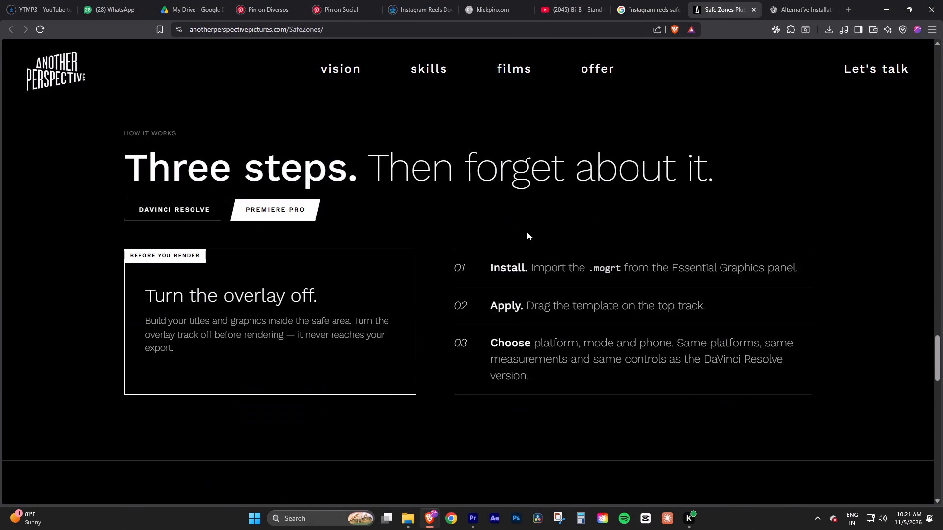
{"action": "scroll", "coordinate": [527, 232], "scroll_direction": "up", "scroll_amount": 20}
{"action": "scroll", "coordinate": [527, 232], "scroll_direction": "up", "scroll_amount": 8}
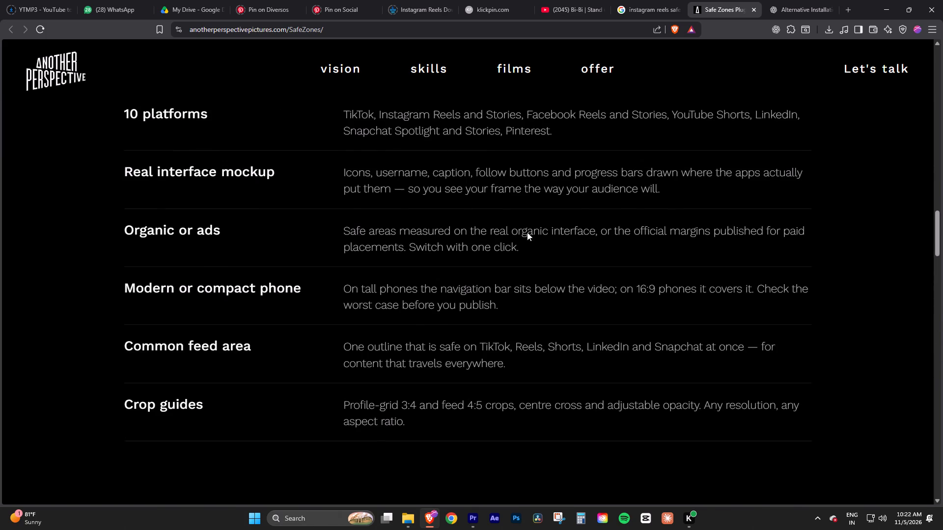
{"action": "scroll", "coordinate": [527, 232], "scroll_direction": "up", "scroll_amount": 3}
{"action": "key", "text": "alt+Tab"}
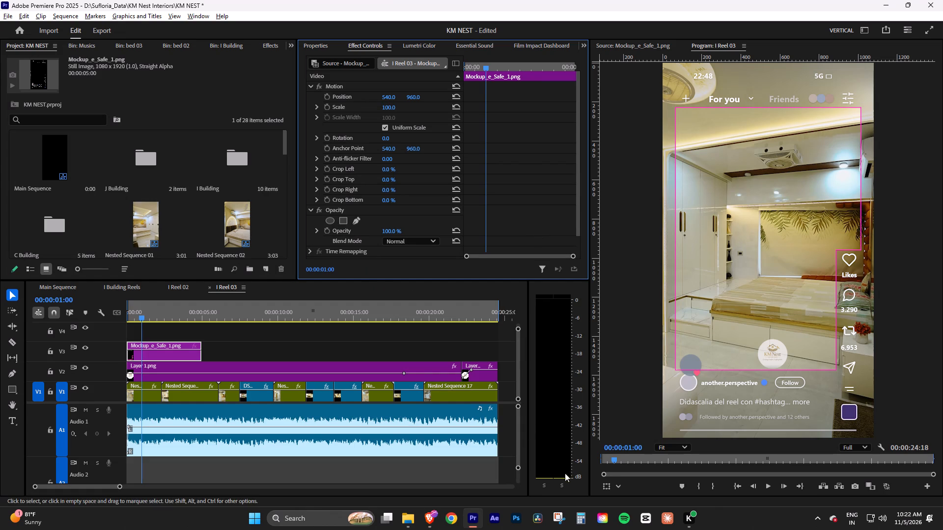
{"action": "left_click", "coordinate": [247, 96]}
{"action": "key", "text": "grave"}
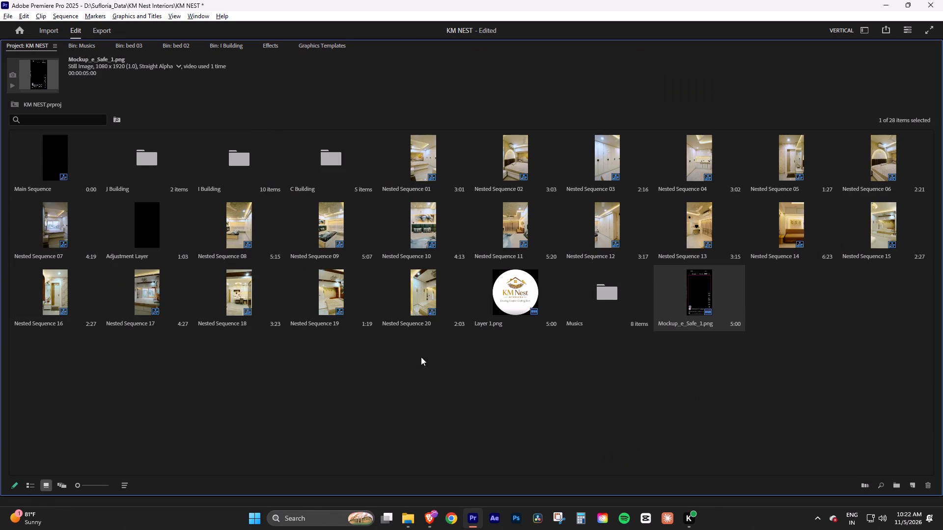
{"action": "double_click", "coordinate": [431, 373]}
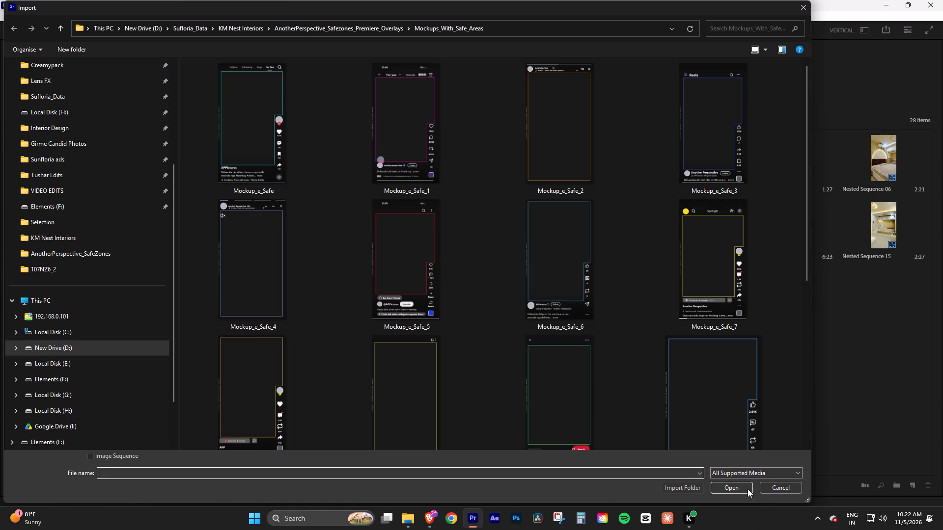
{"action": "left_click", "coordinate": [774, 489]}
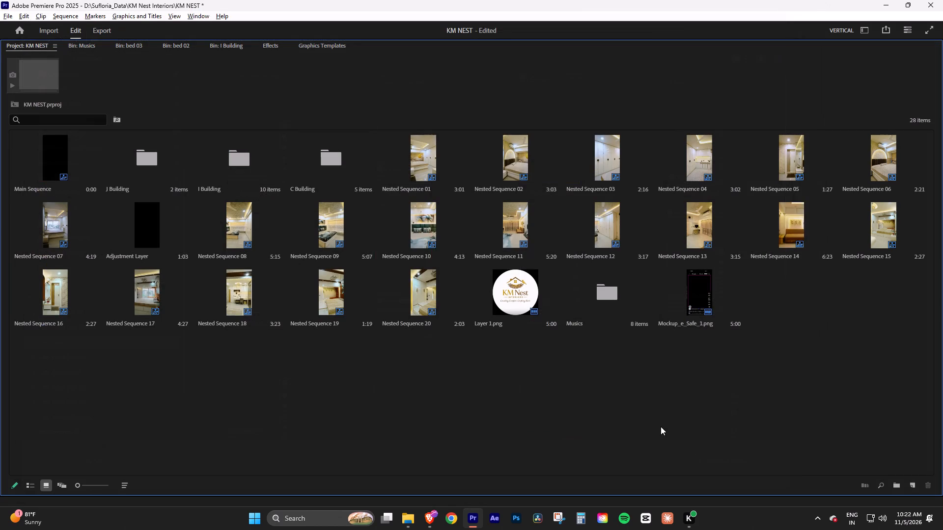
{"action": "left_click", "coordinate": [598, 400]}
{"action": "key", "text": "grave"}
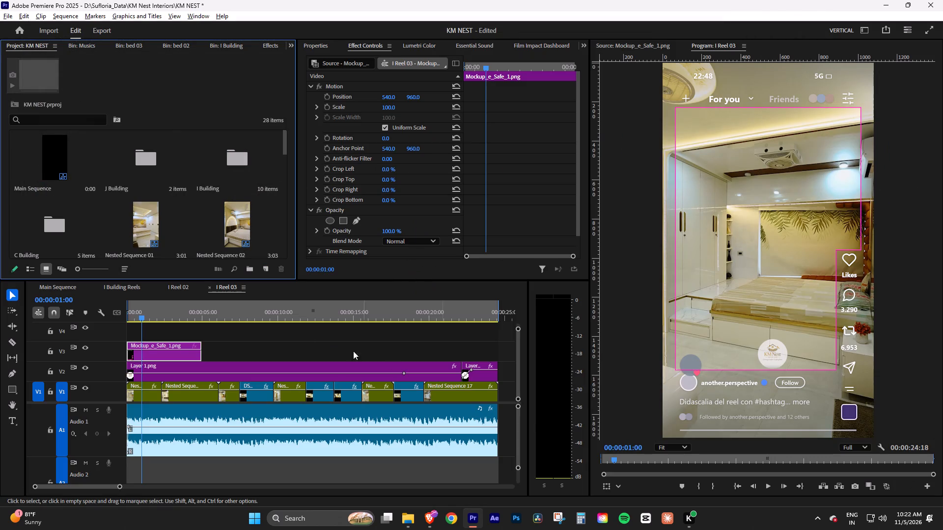
Set the horizontal position of the long Layer 1.png logo clip on track V2 to 552.
{"action": "left_click", "coordinate": [261, 343]}
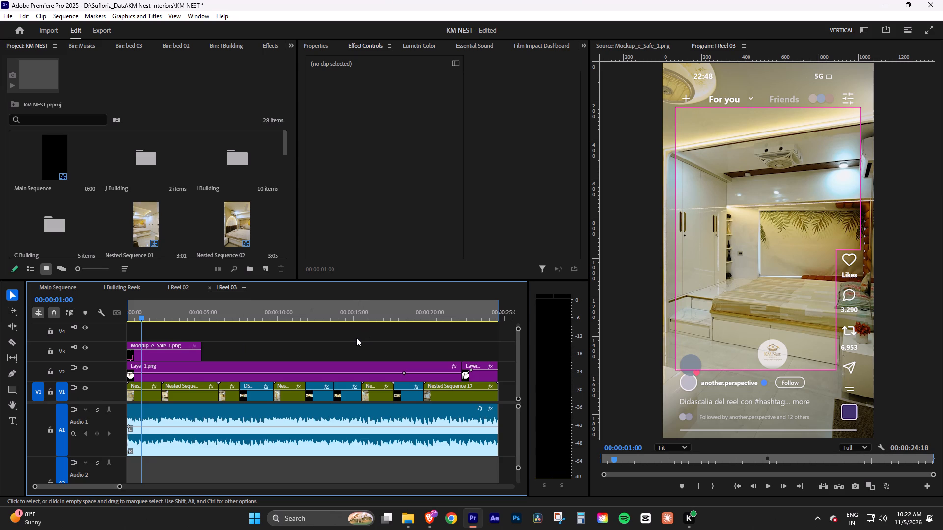
{"action": "left_click", "coordinate": [282, 340]}
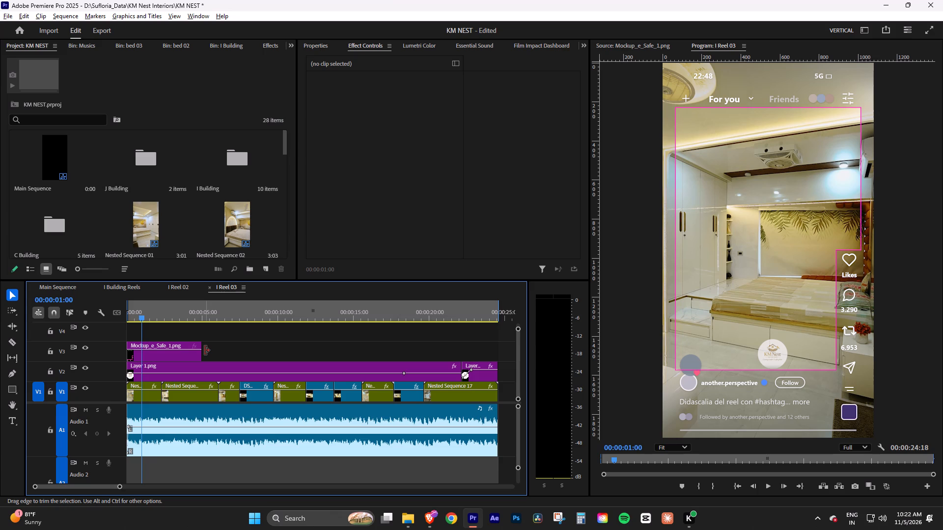
{"action": "left_click", "coordinate": [197, 376]}
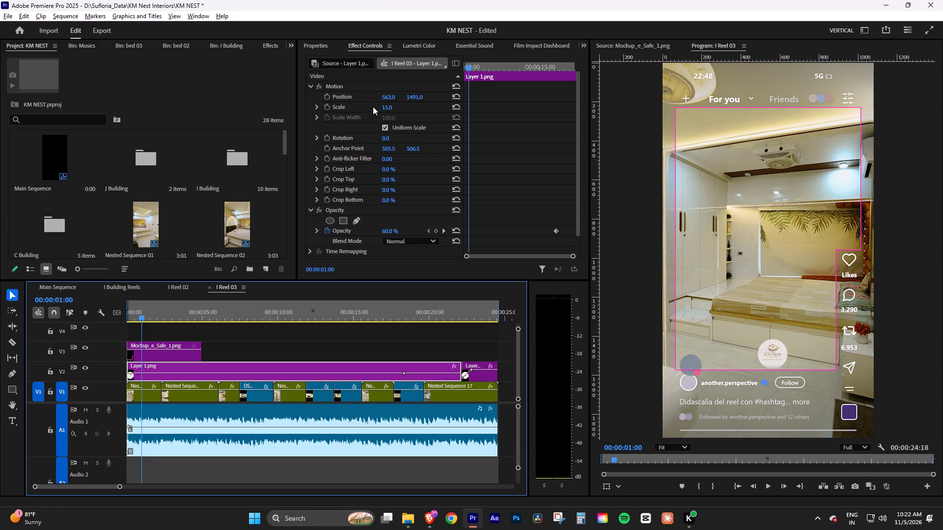
{"action": "left_click_drag", "start_coordinate": [388, 97], "coordinate": [382, 99]}
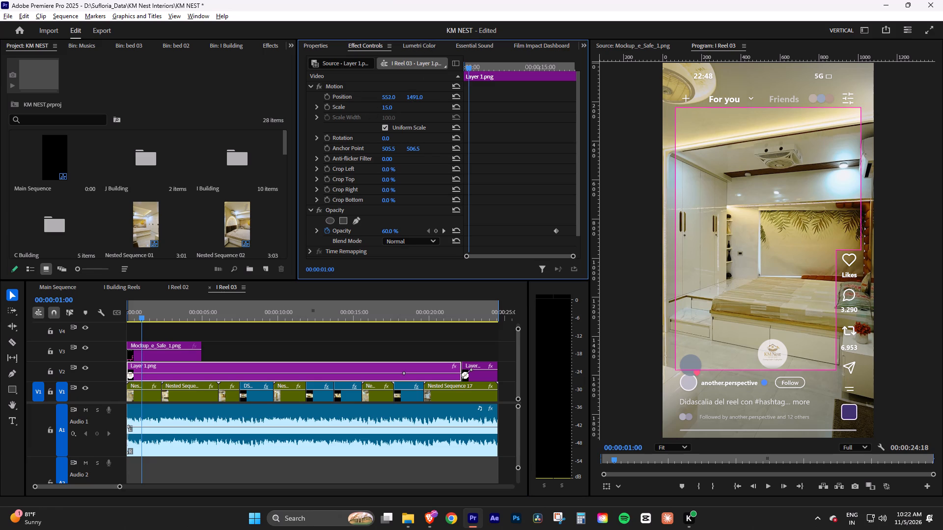
Reposition the long Layer 1.png logo clip on track V2 to 517, 1473 within the safe-zone outline.
{"action": "left_click_drag", "start_coordinate": [382, 99], "coordinate": [370, 101]}
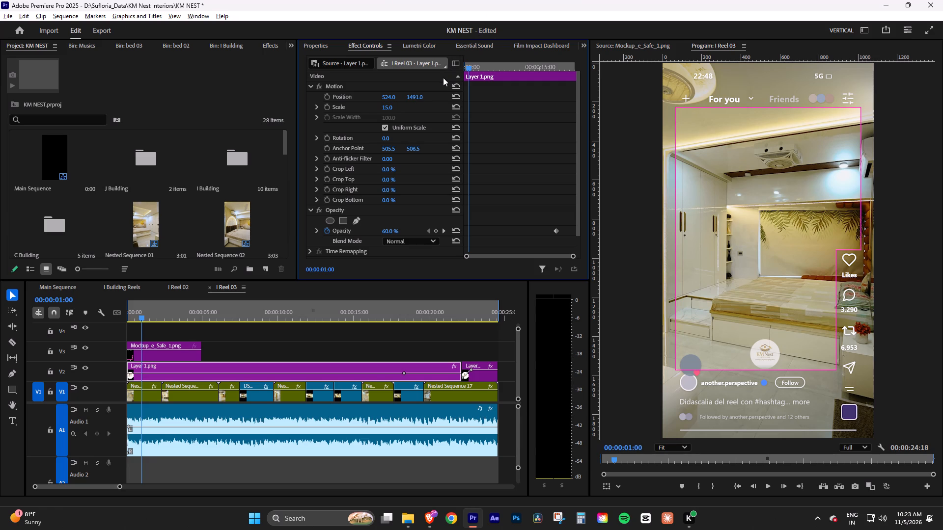
{"action": "left_click_drag", "start_coordinate": [418, 97], "coordinate": [401, 98]}
{"action": "left_click_drag", "start_coordinate": [388, 98], "coordinate": [386, 99]}
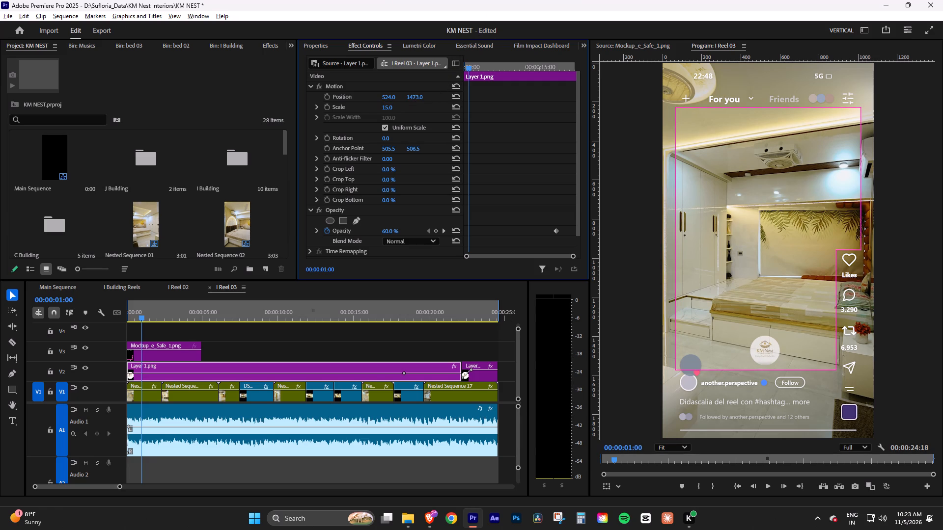
{"action": "left_click_drag", "start_coordinate": [386, 99], "coordinate": [370, 102]}
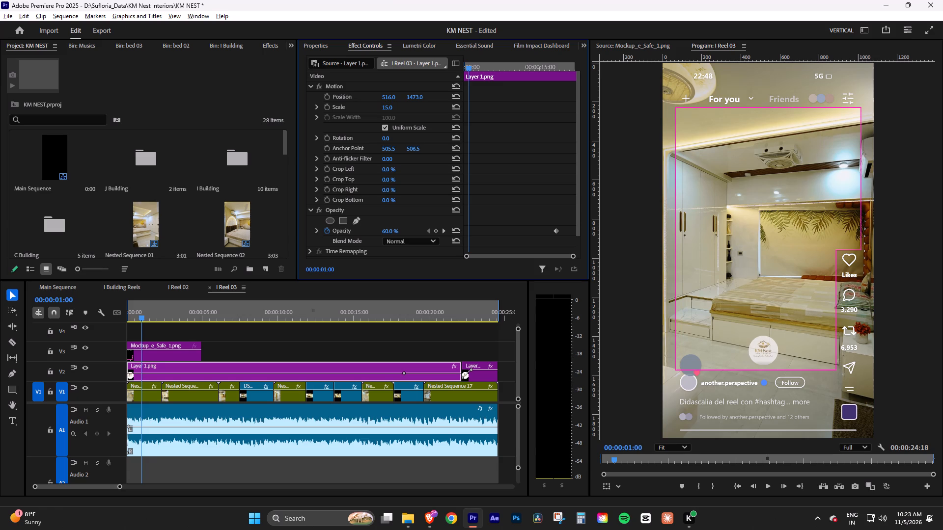
{"action": "left_click_drag", "start_coordinate": [370, 102], "coordinate": [370, 102]}
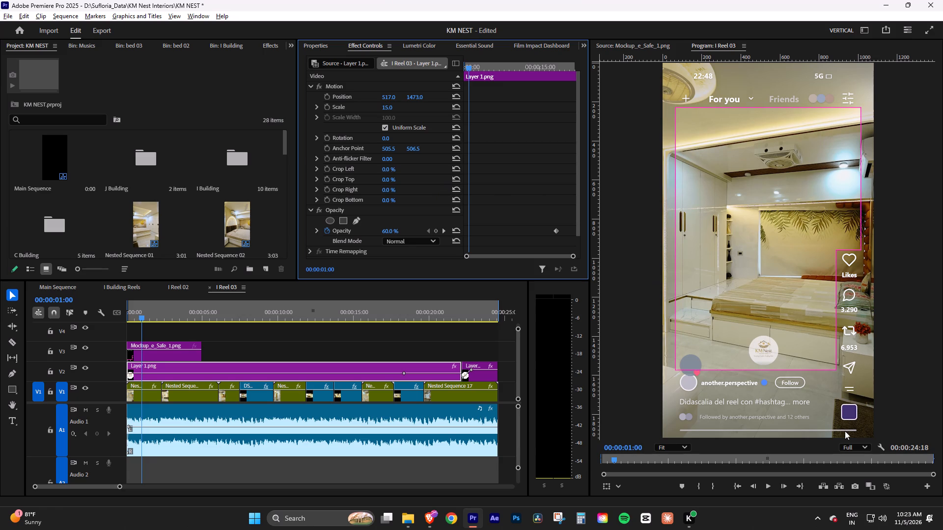
Export the I Reel 03 frame at 00:00:01:00 with the safe-zone overlay as a JPEG still into the KM Nest Interiors folder.
{"action": "left_click", "coordinate": [851, 486]}
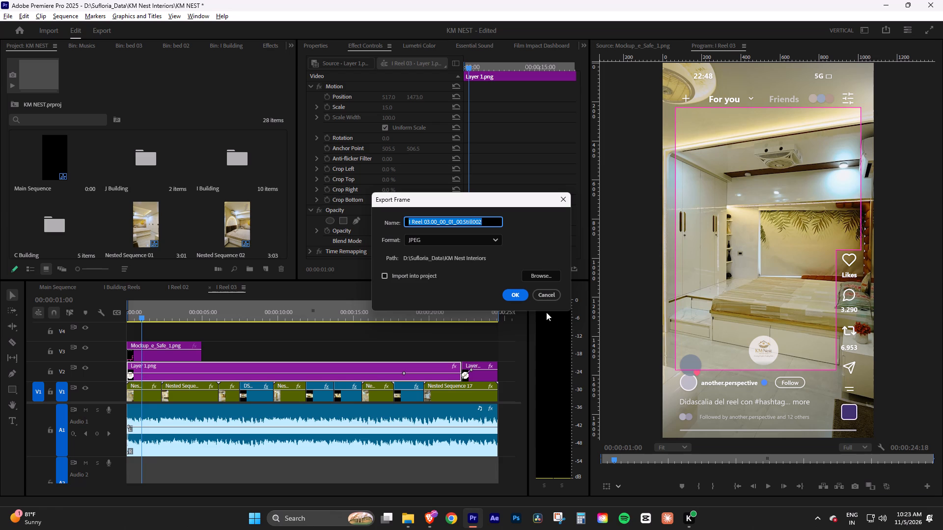
{"action": "left_click", "coordinate": [513, 298]}
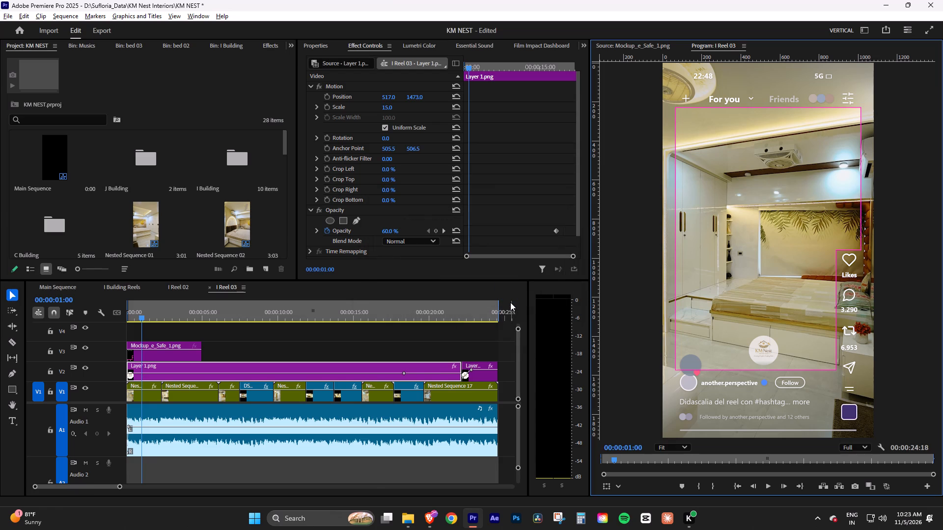
Switch to the Brave browser.
{"action": "key", "text": "alt+Tab"}
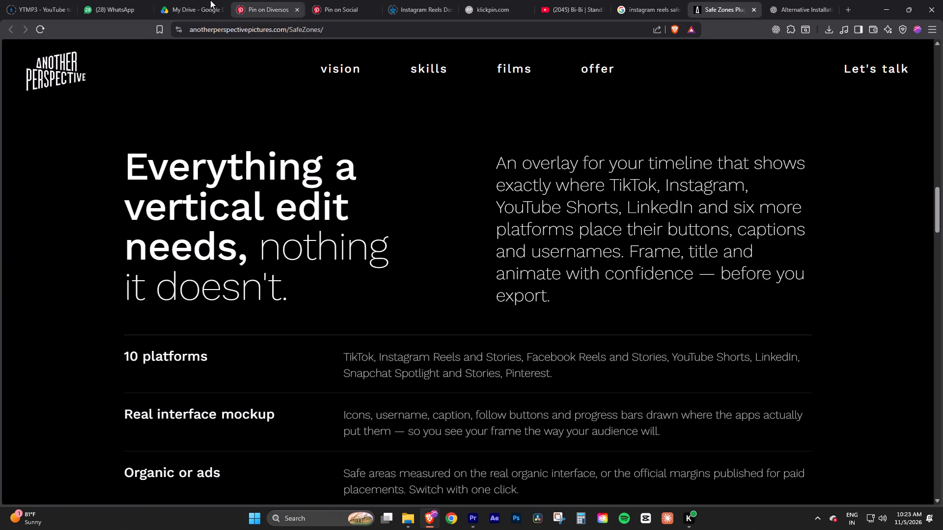